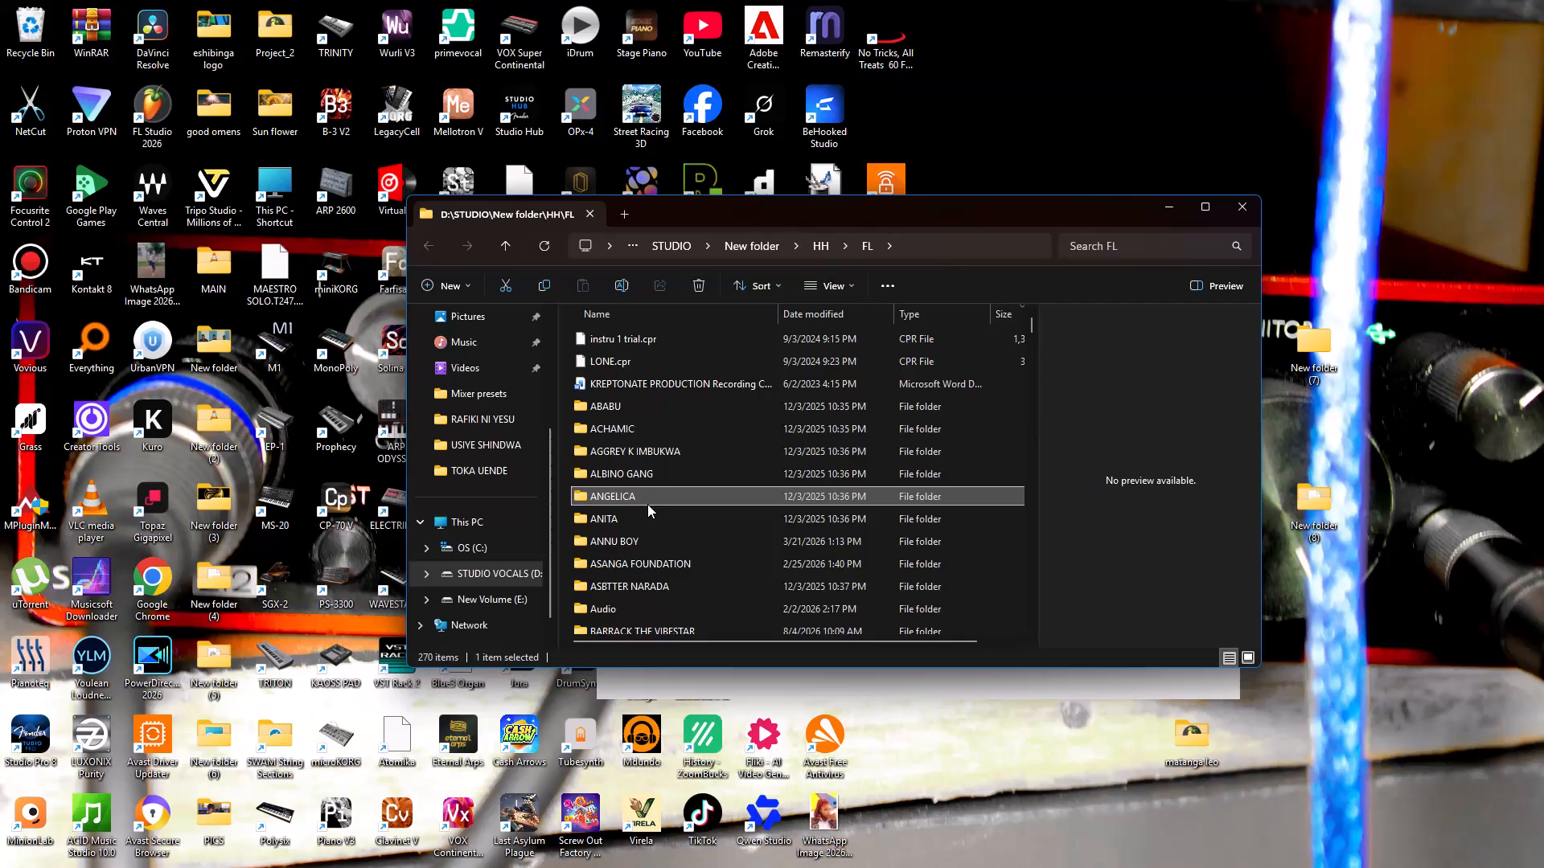
Open the JOSE folder, play the SHUJAA WA KWELI track from about 1:00 and raise the player volume to 89%.
key("j")
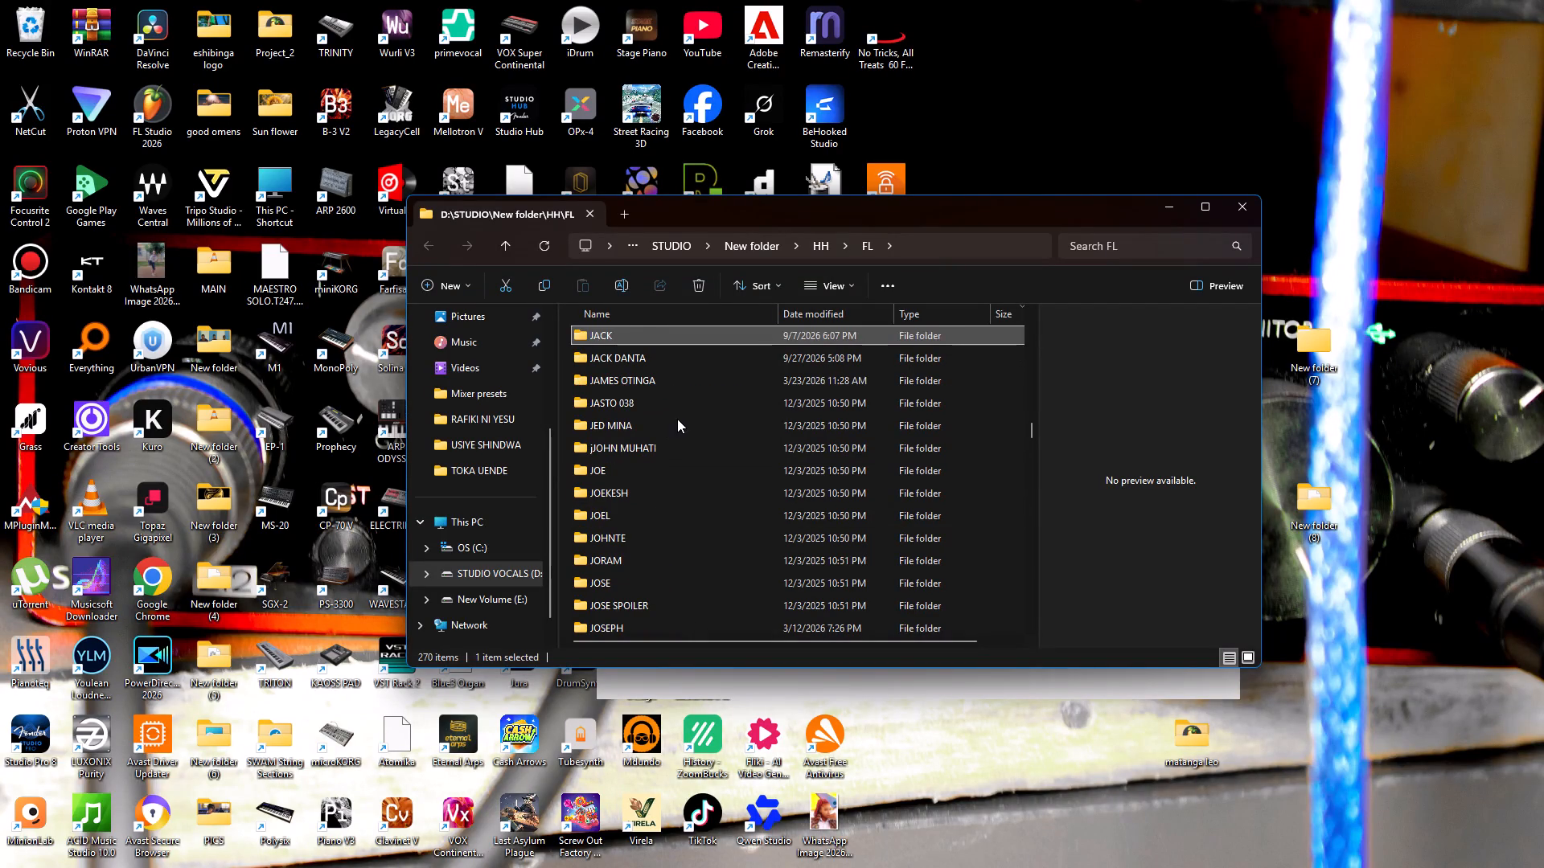
scroll(680, 430, "down", 1)
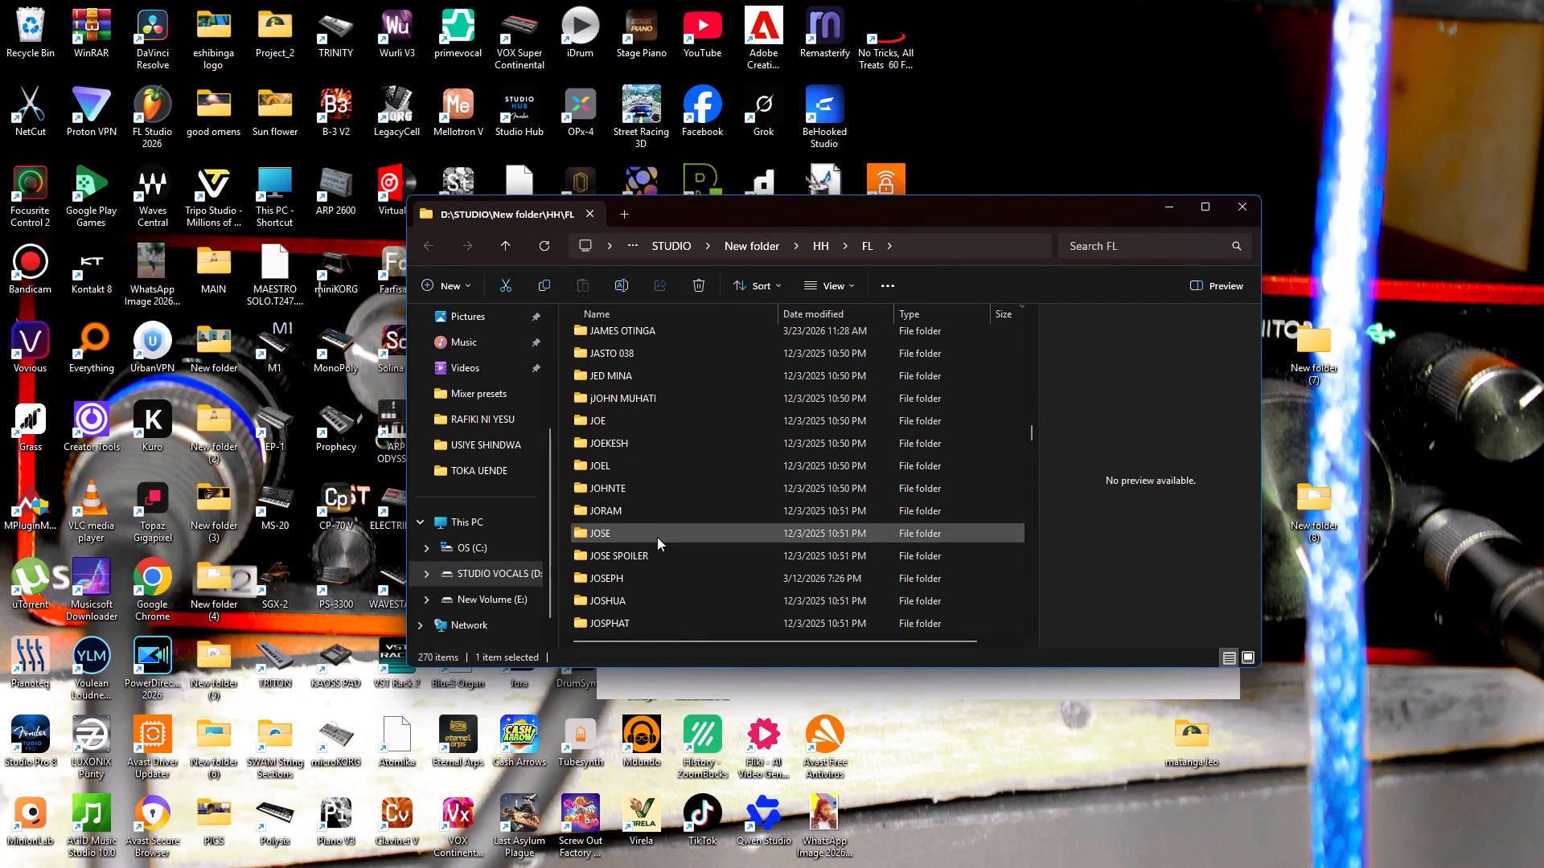
double_click(657, 537)
left_click(637, 357)
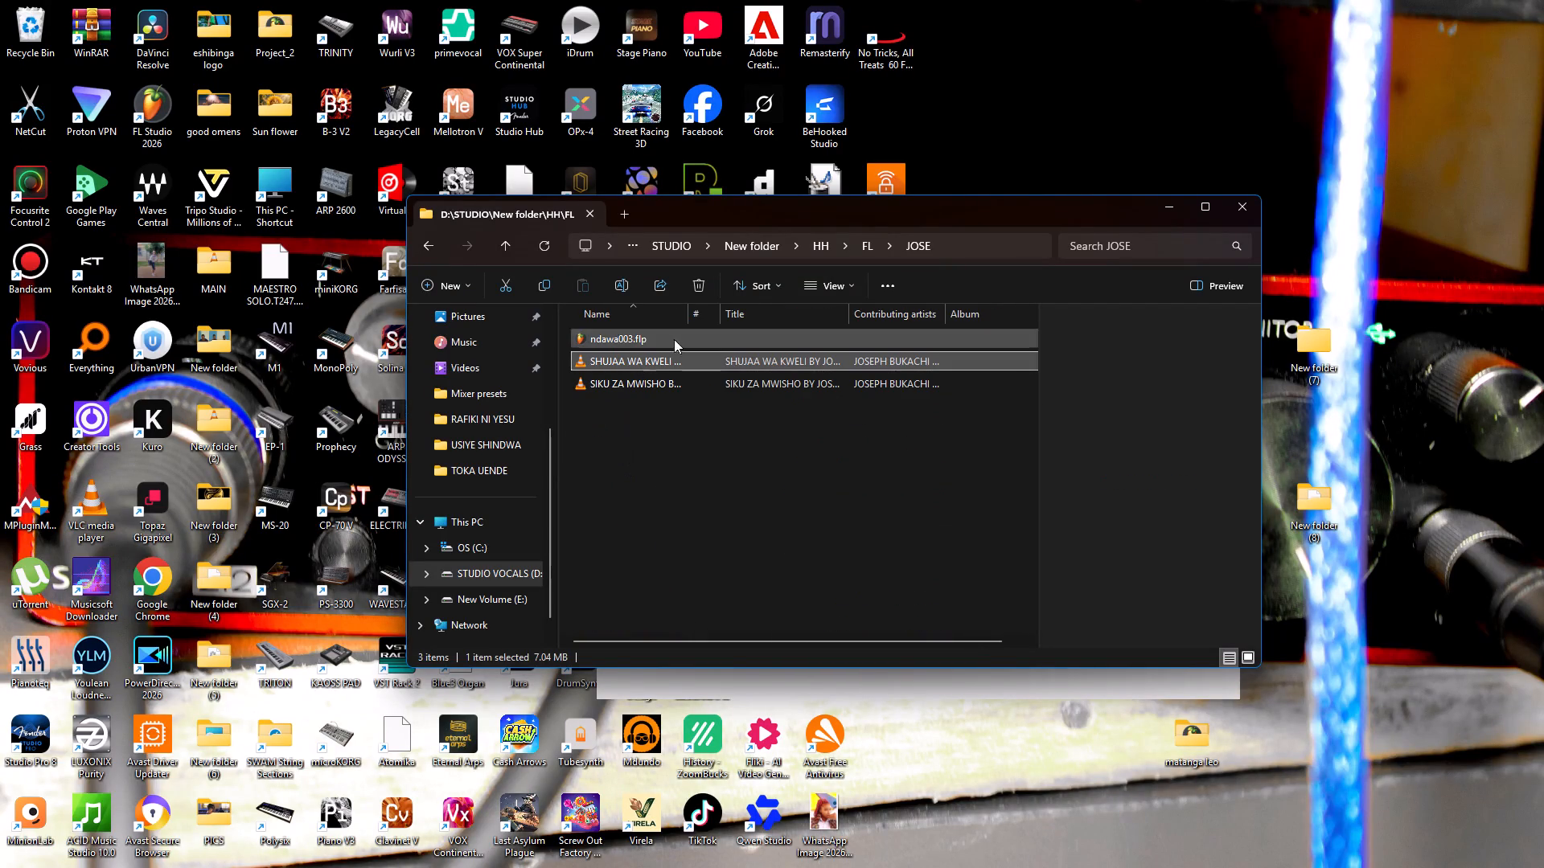
double_click(763, 361)
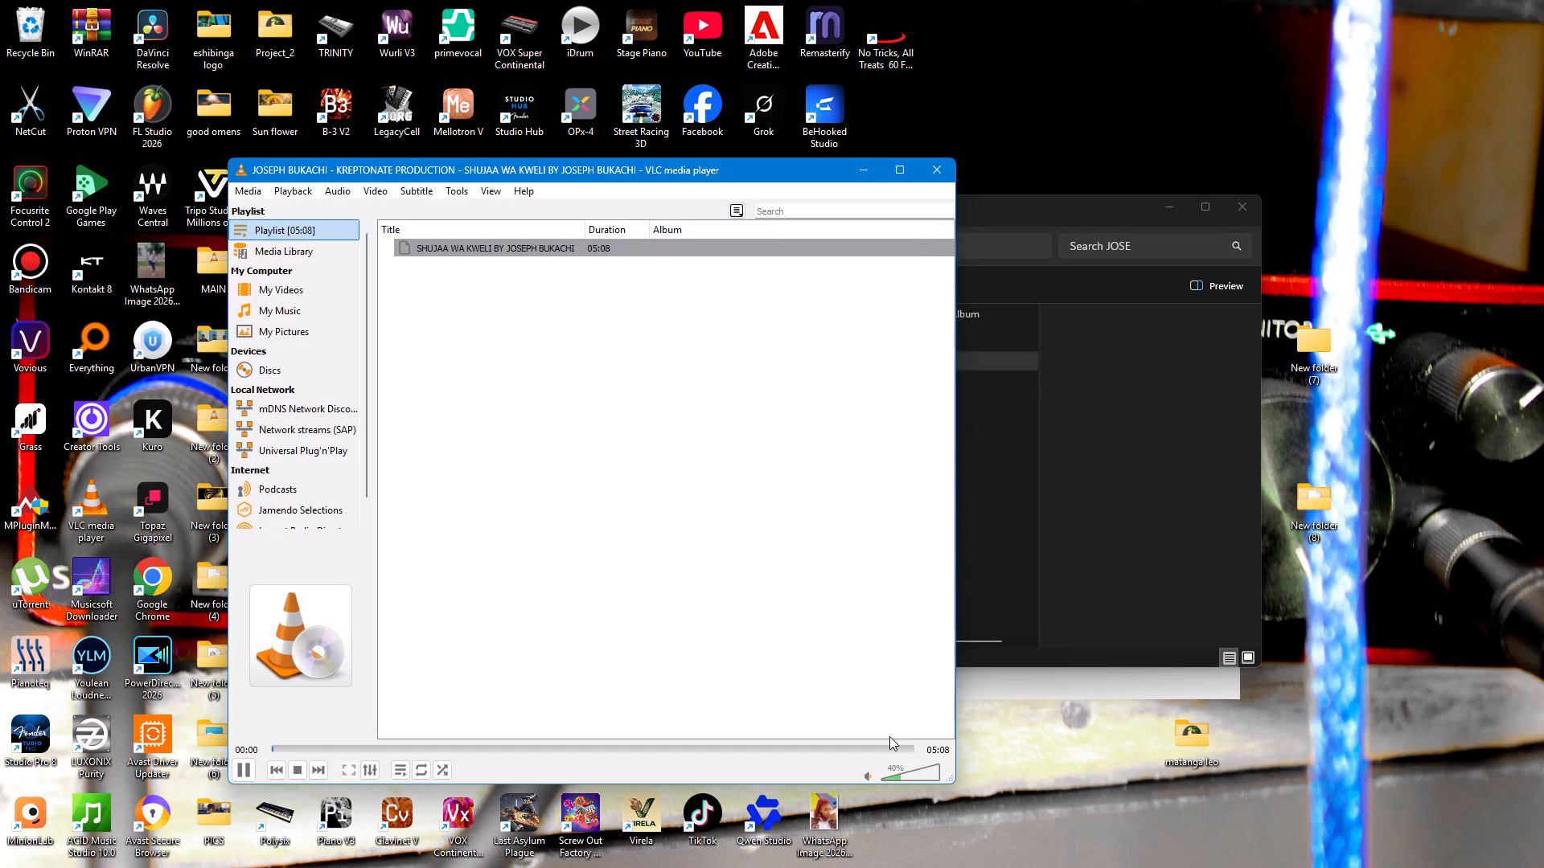
left_click(923, 767)
left_click(396, 744)
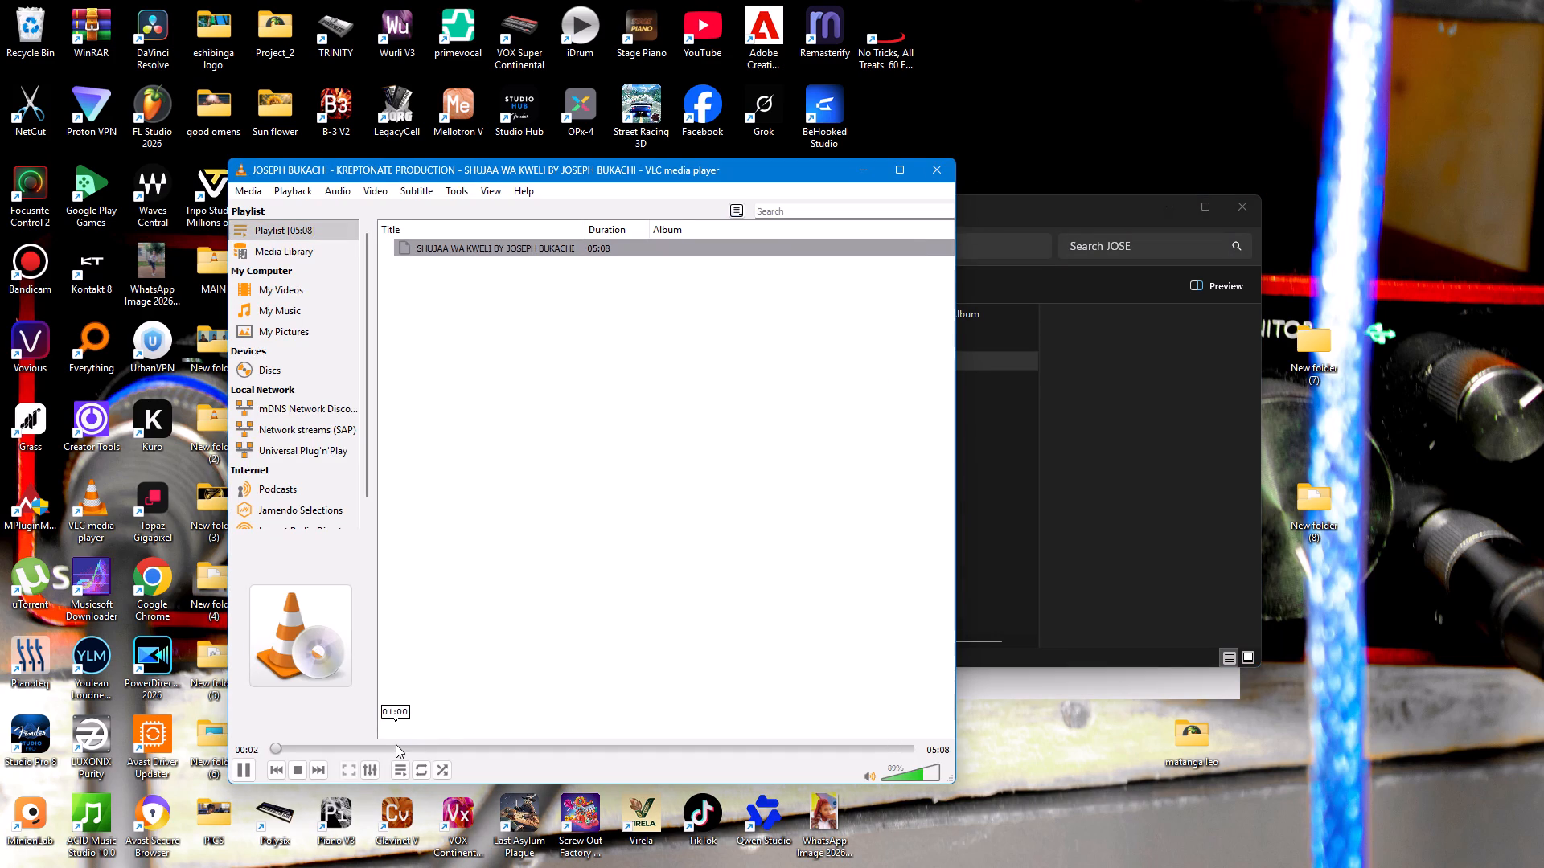
Close the media player, open JB SHUJAA.flp from the JOSEPH folder's JB SHUJAA subfolder and dismiss the project loading notice.
left_click(1005, 450)
left_click(420, 240)
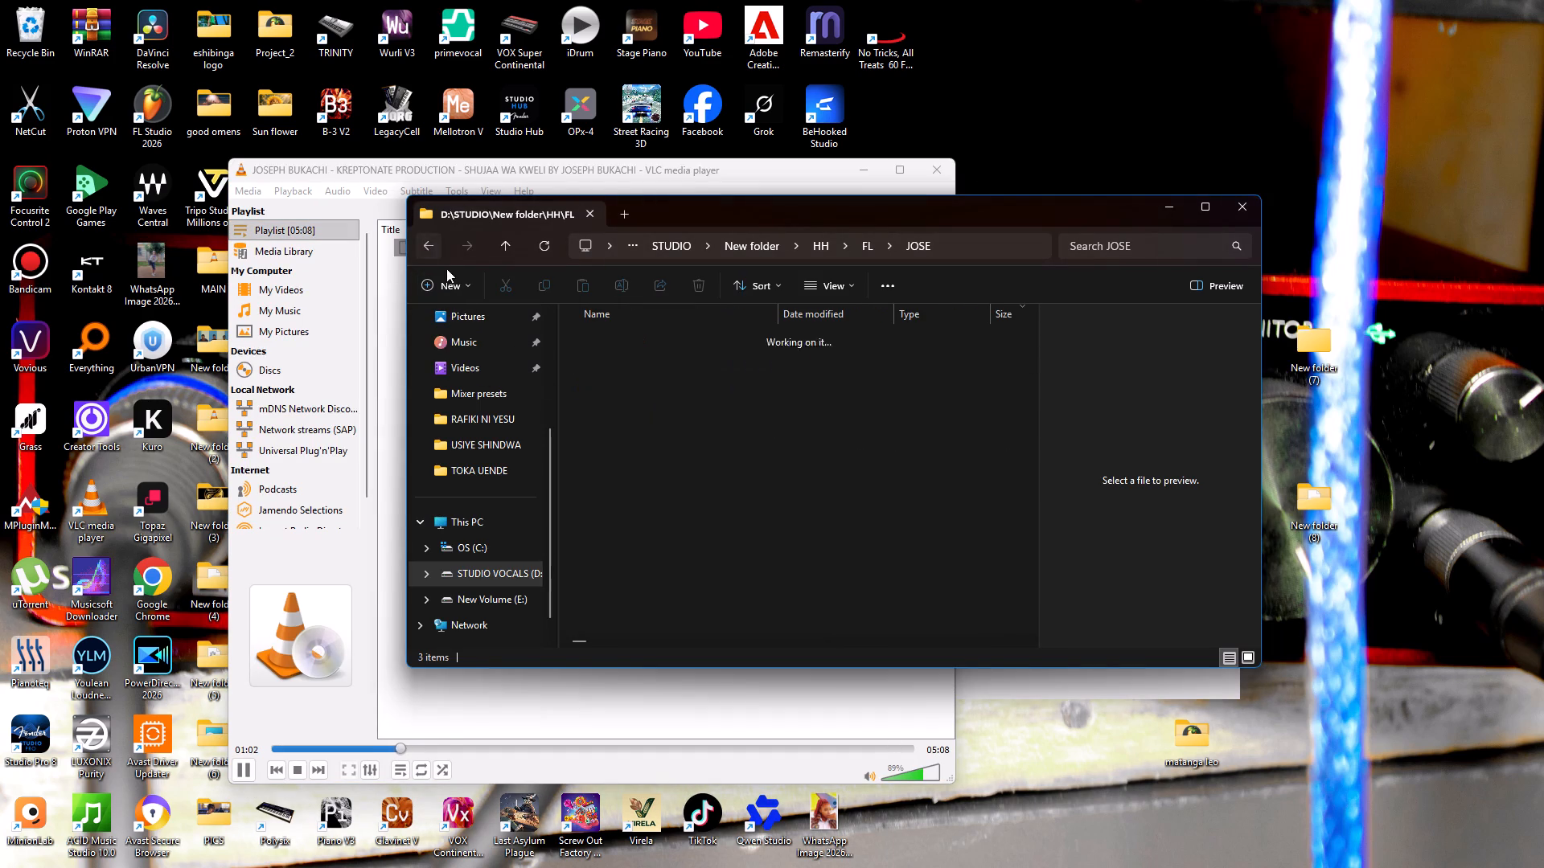
scroll(639, 546, "down", 2)
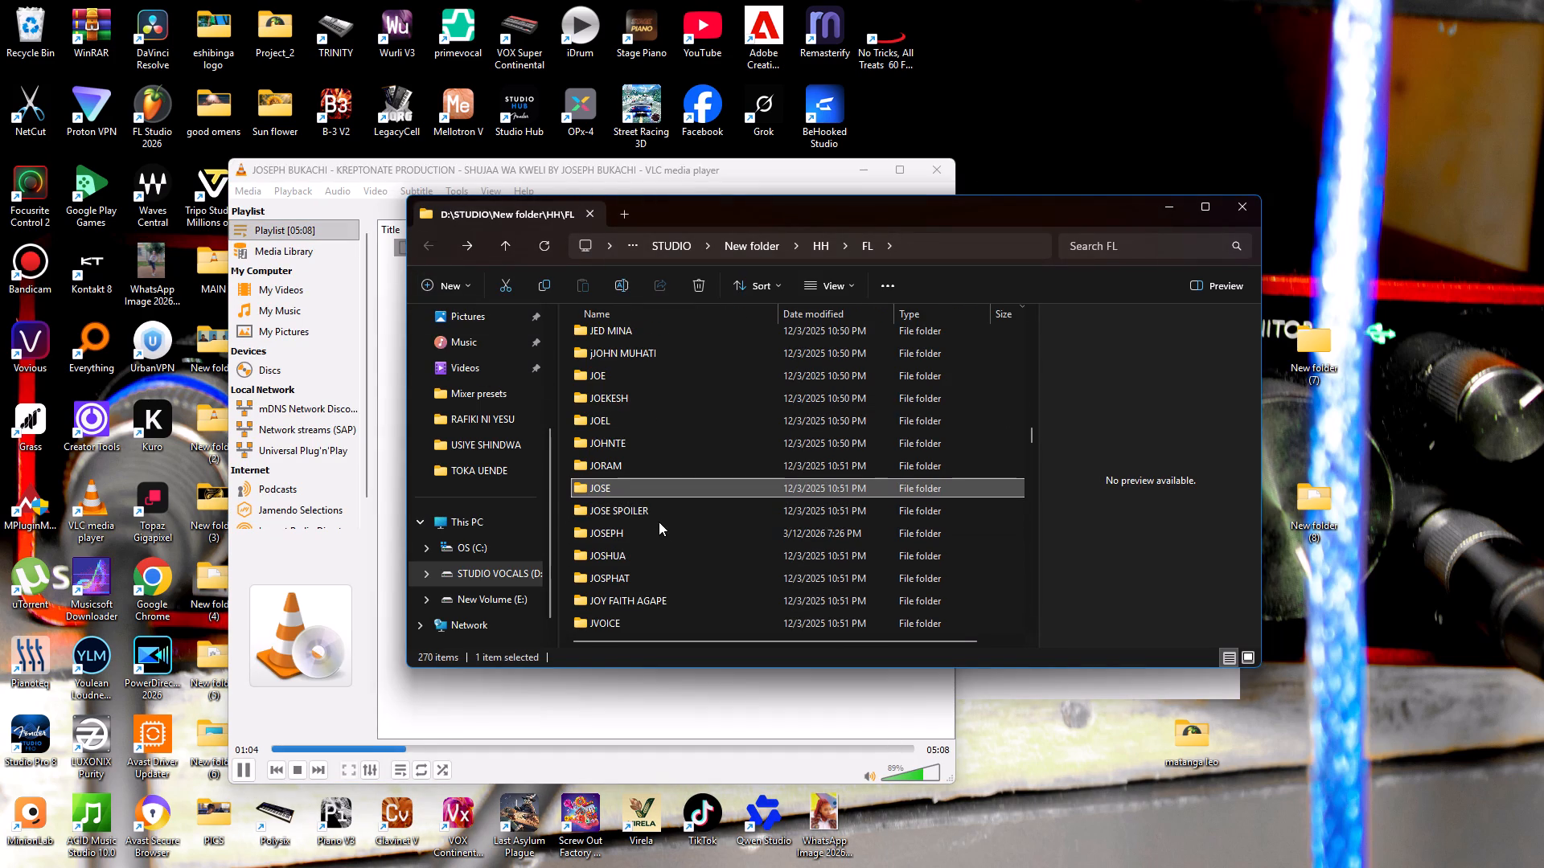
double_click(651, 538)
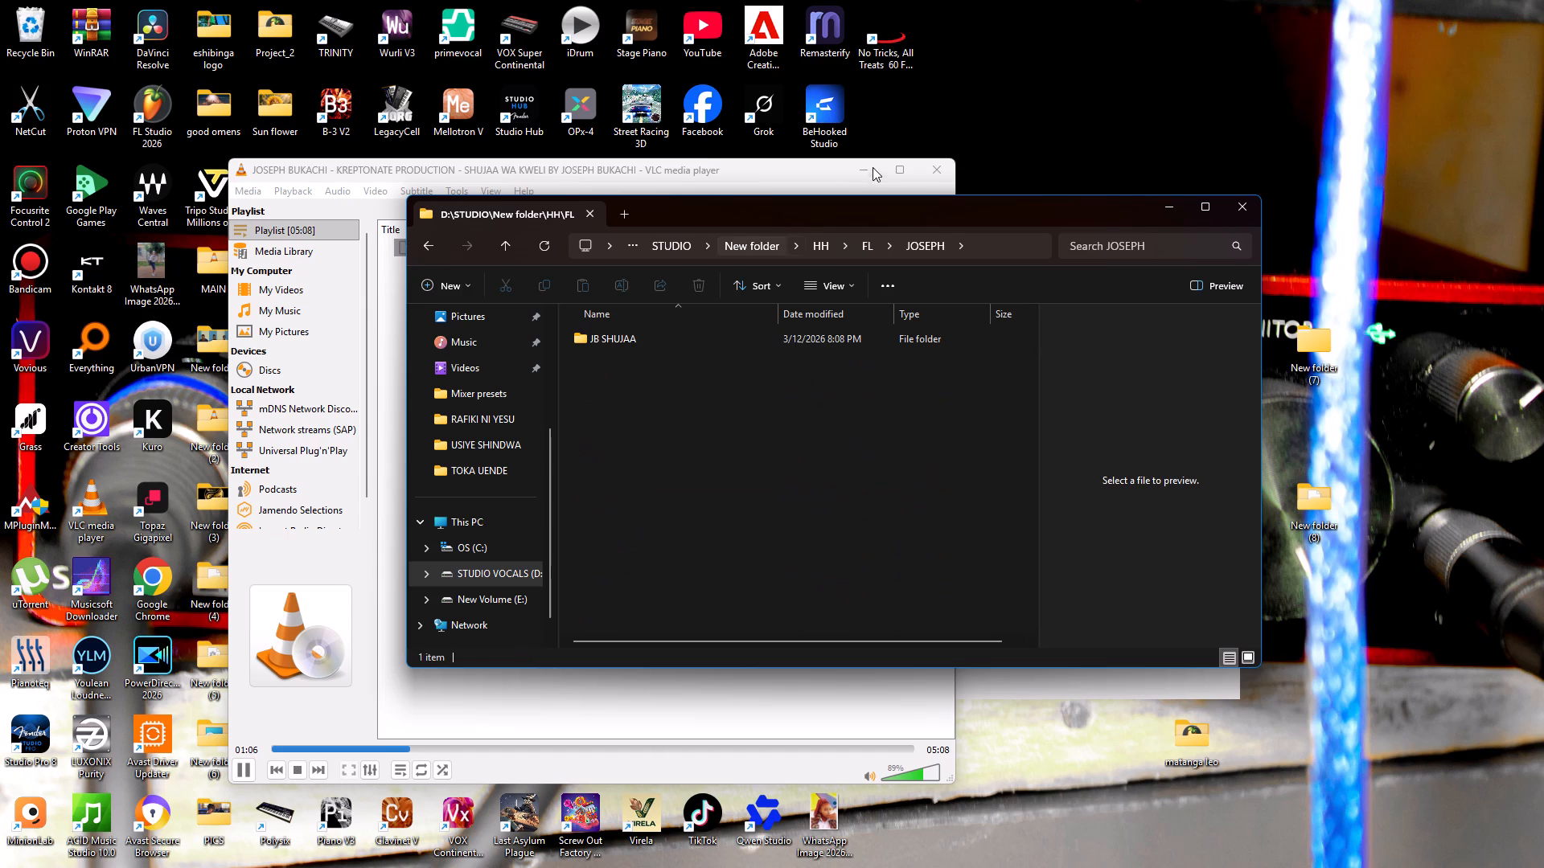
left_click(943, 165)
double_click(699, 334)
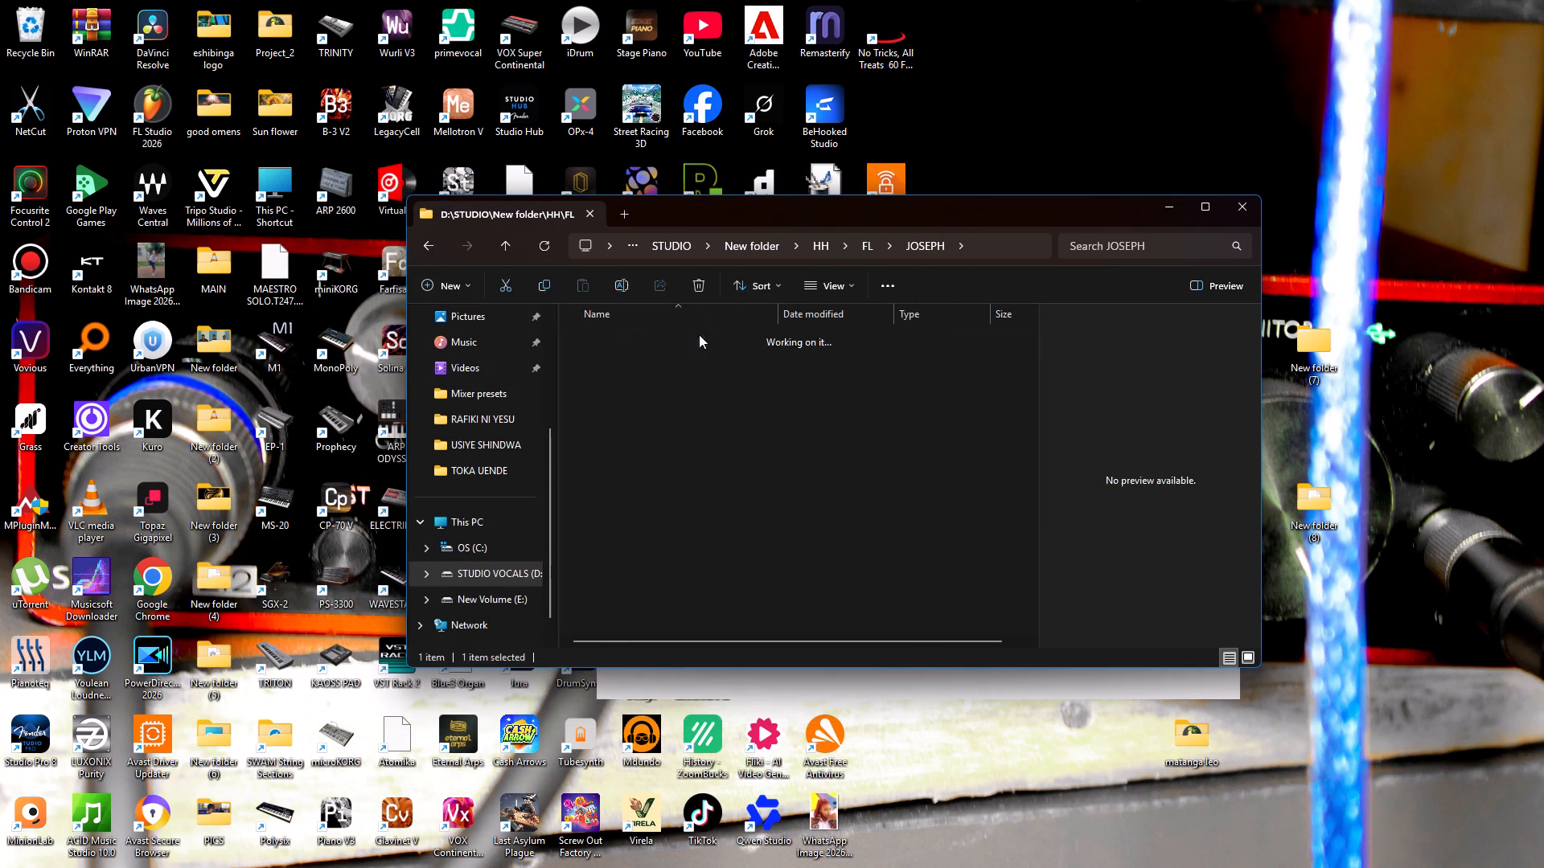
triple_click(657, 422)
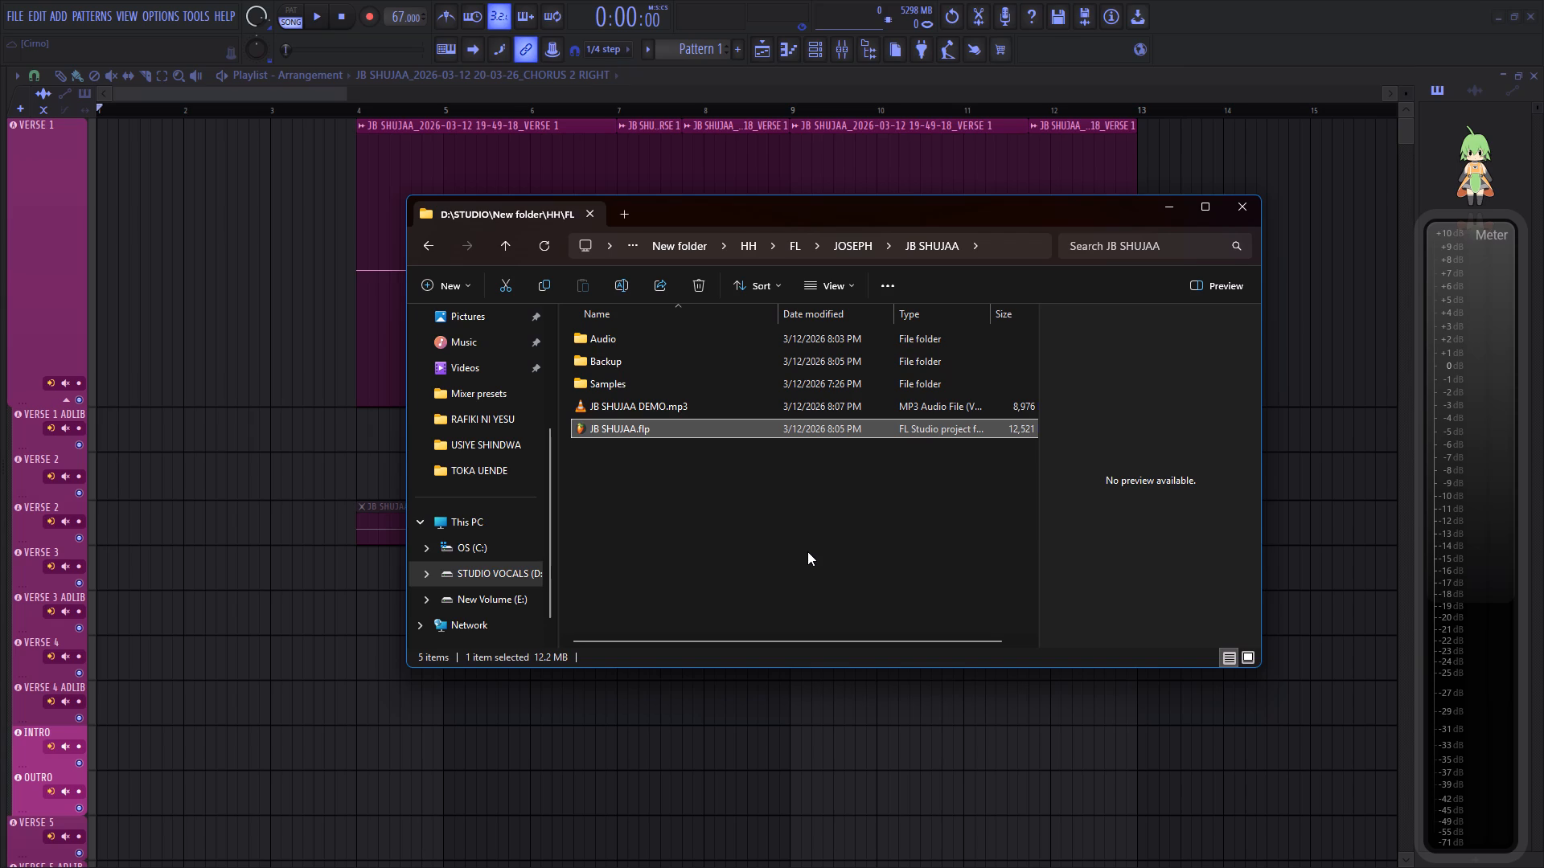
left_click(719, 84)
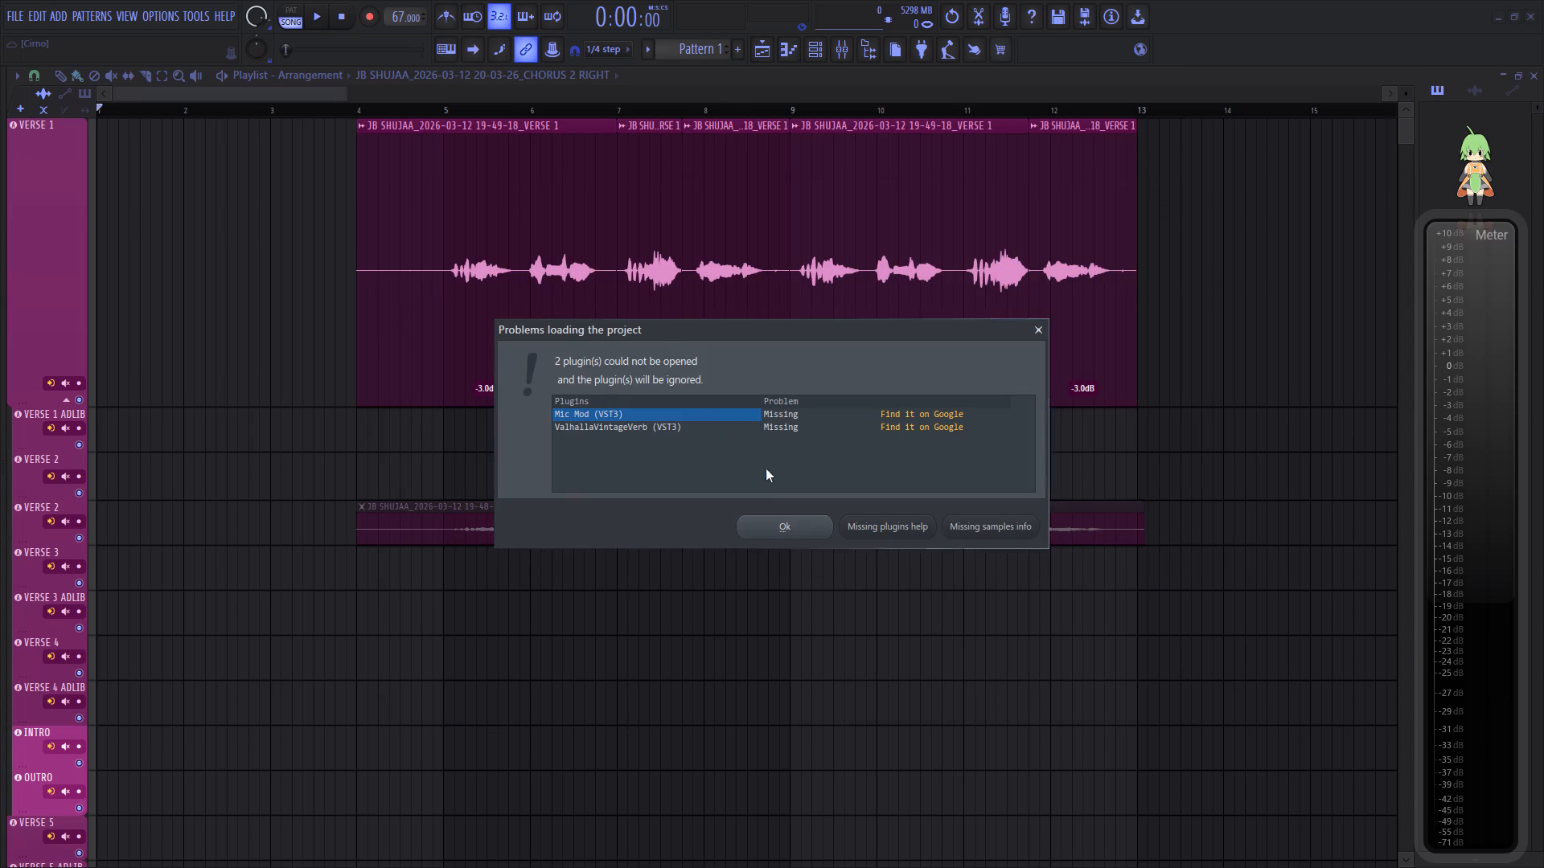
left_click(796, 526)
Play the song while examining the channel rack and the playlist's verse, chorus and keys tracks down to Track 47.
key("space")
key("space")
key("space")
key("space")
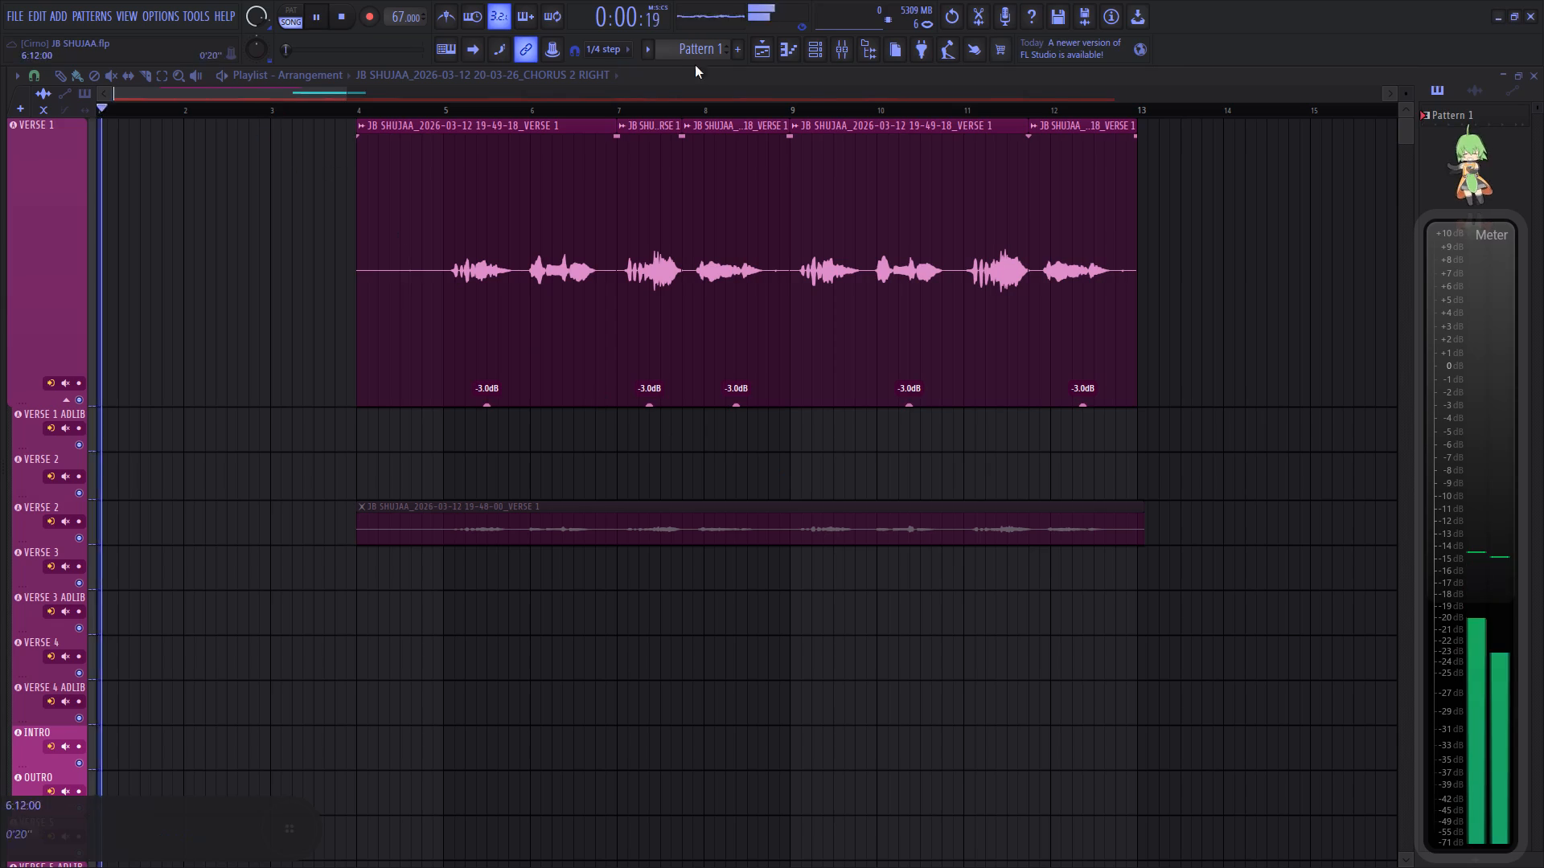
key("space")
key("space")
key("space")
key("space")
left_click(820, 61)
key("space")
key("space")
key("space")
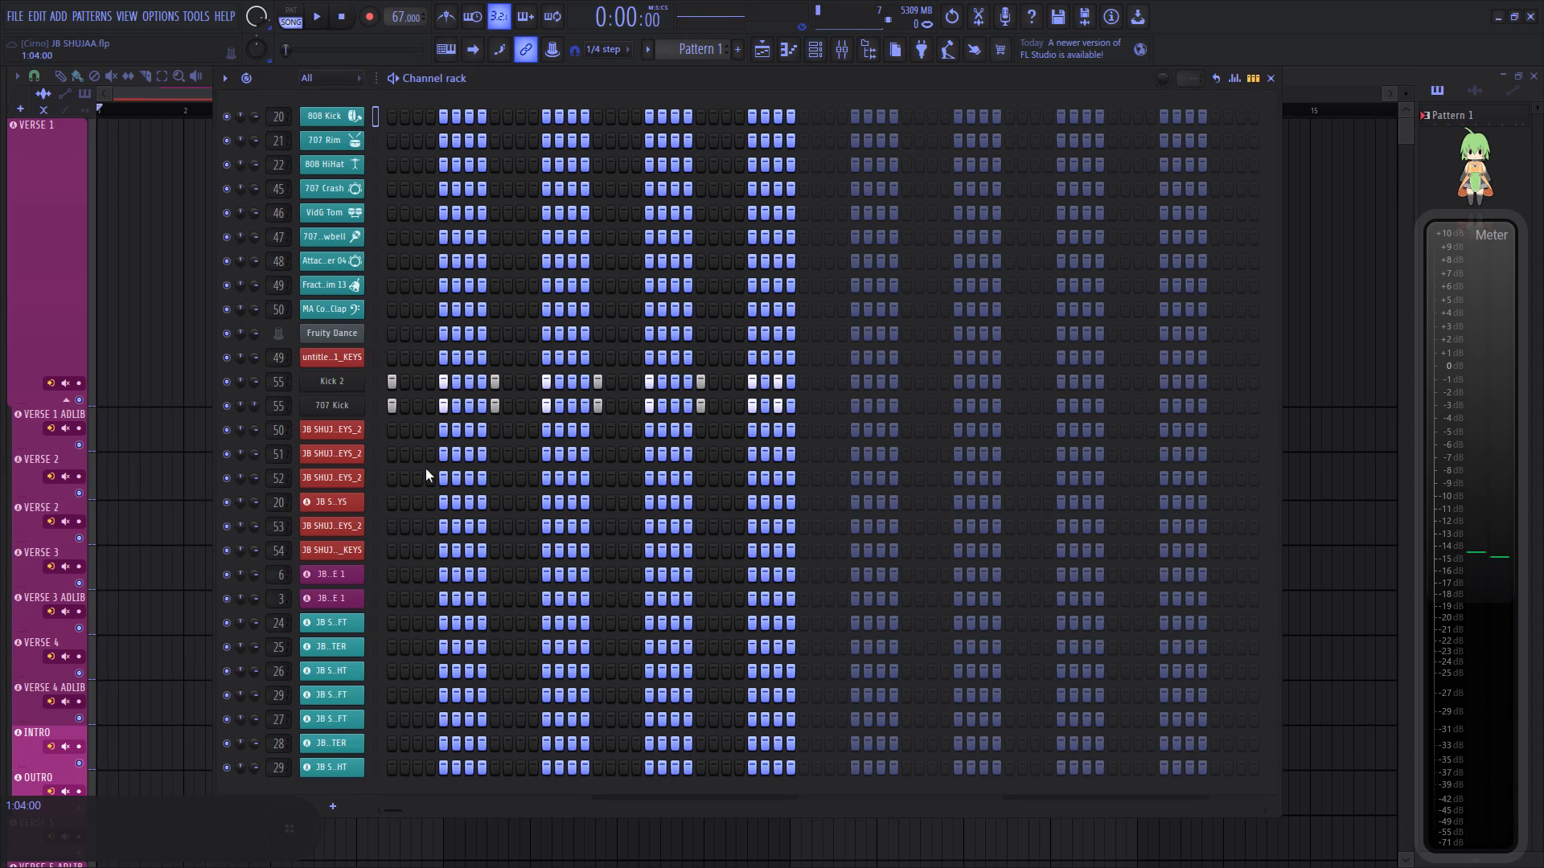
key("space")
scroll(441, 392, "down", 1)
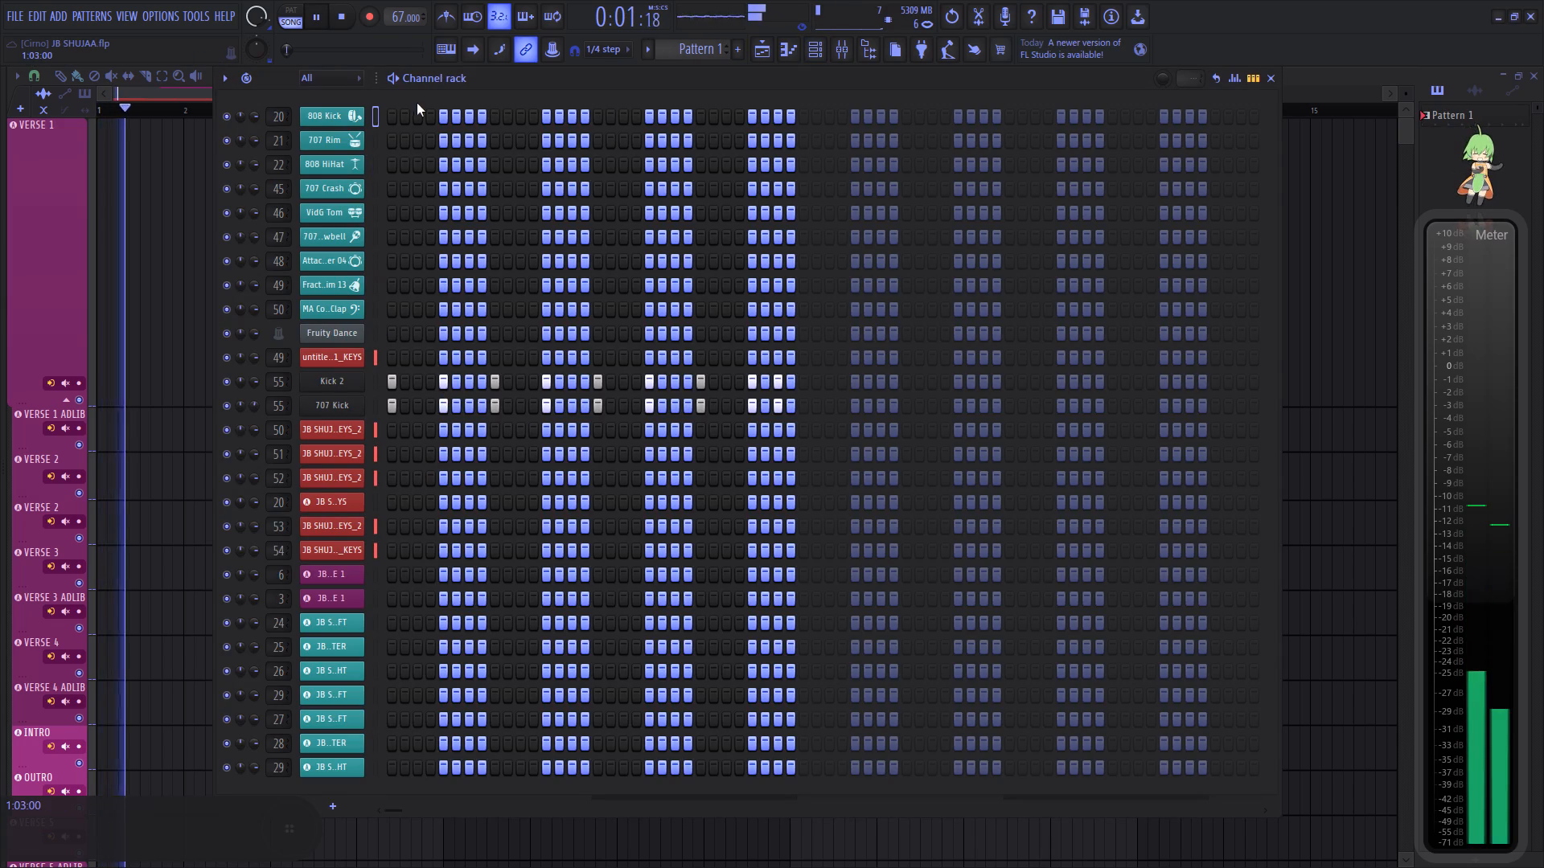
left_click(1266, 79)
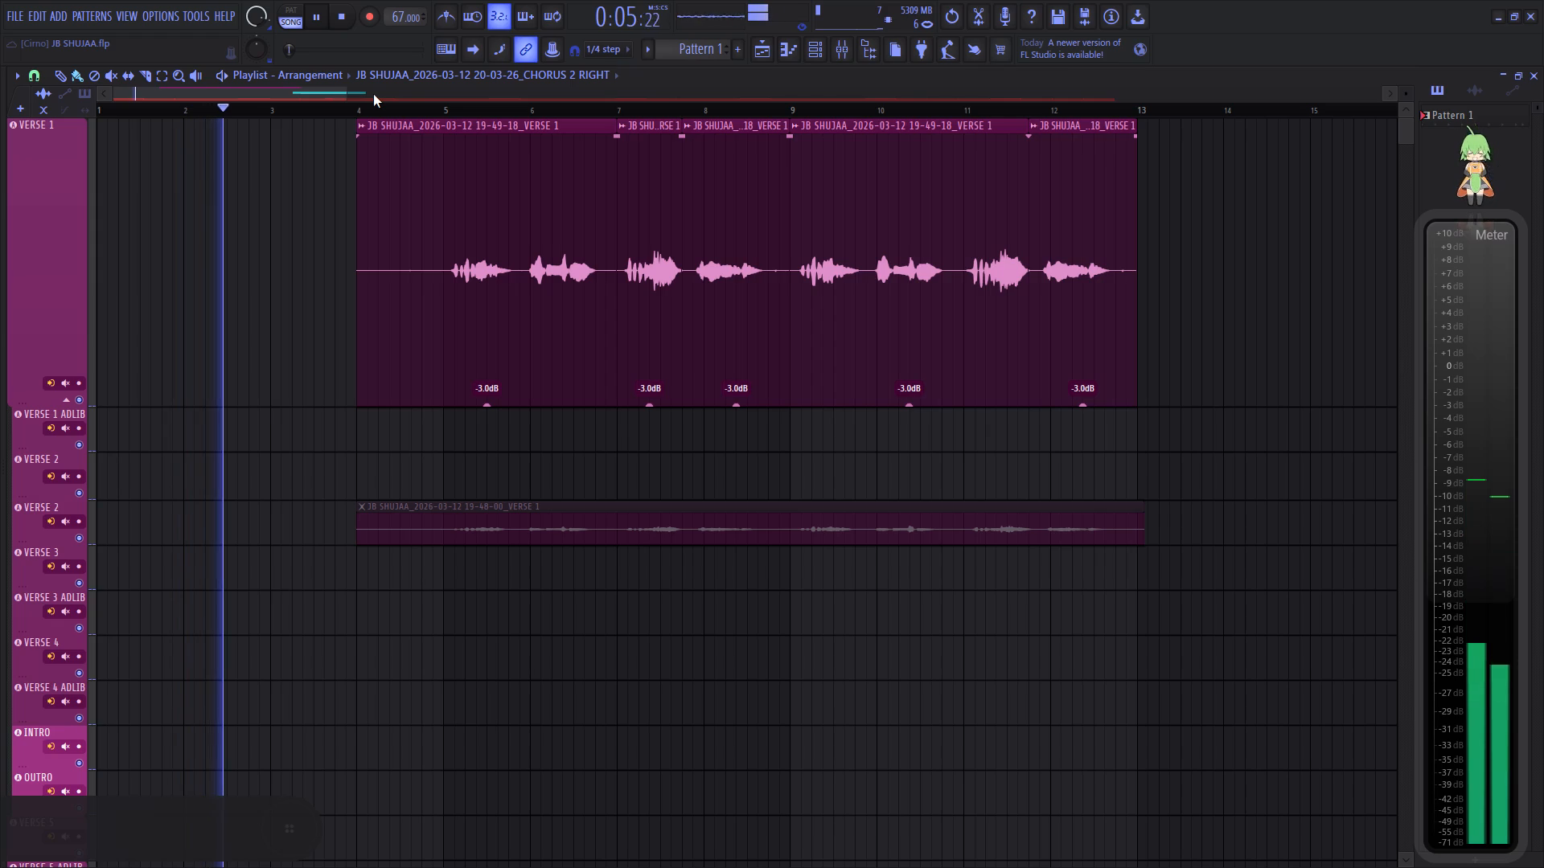
scroll(627, 552, "down", 15)
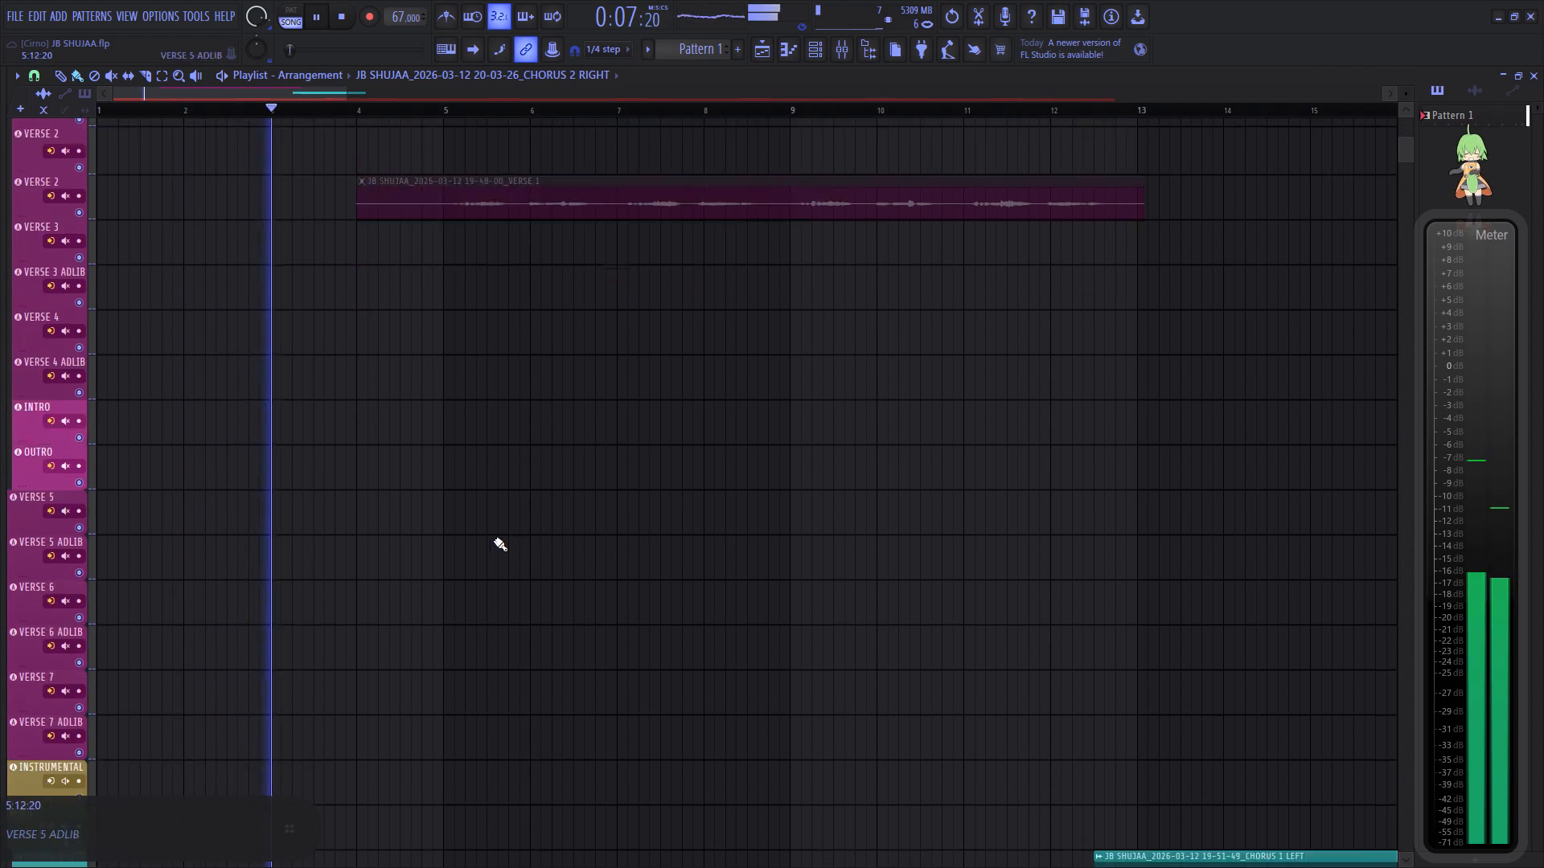
scroll(494, 540, "down", 15)
scroll(502, 528, "down", 15)
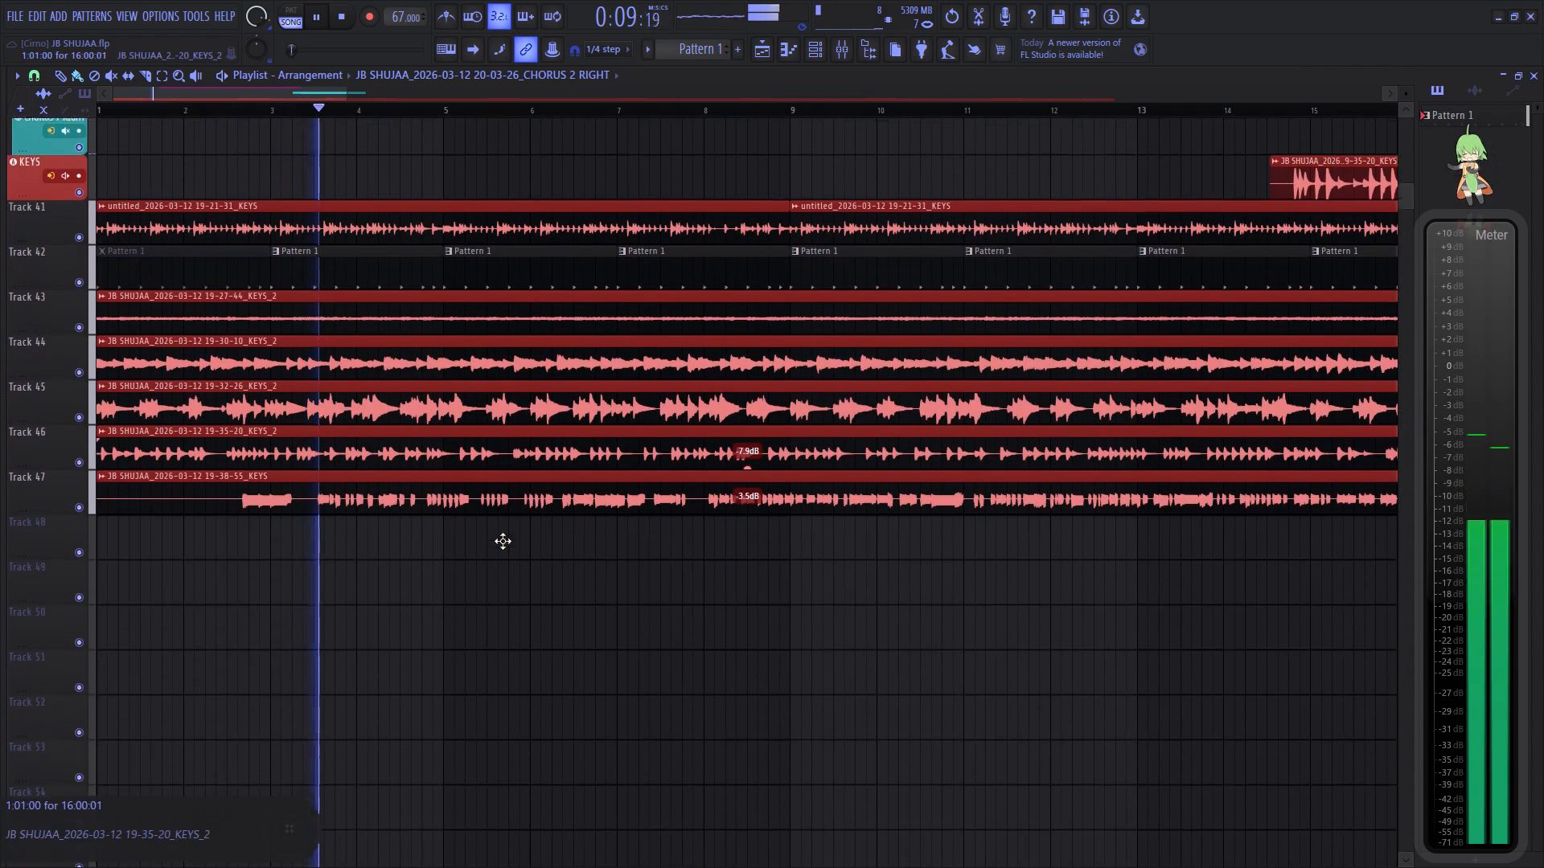
scroll(524, 502, "up", 4)
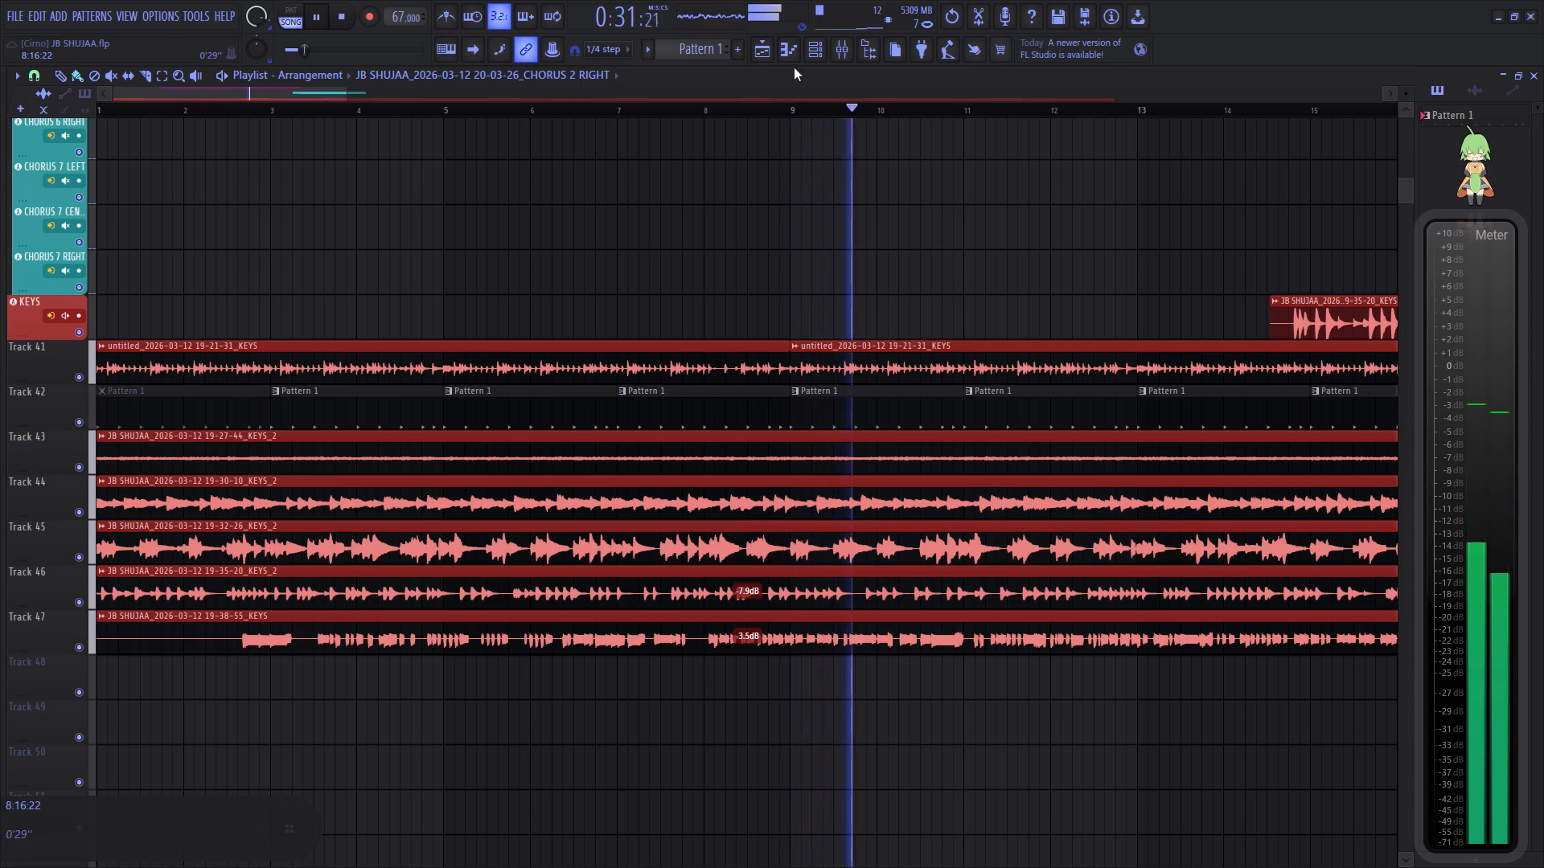
scroll(805, 104, "down", 11)
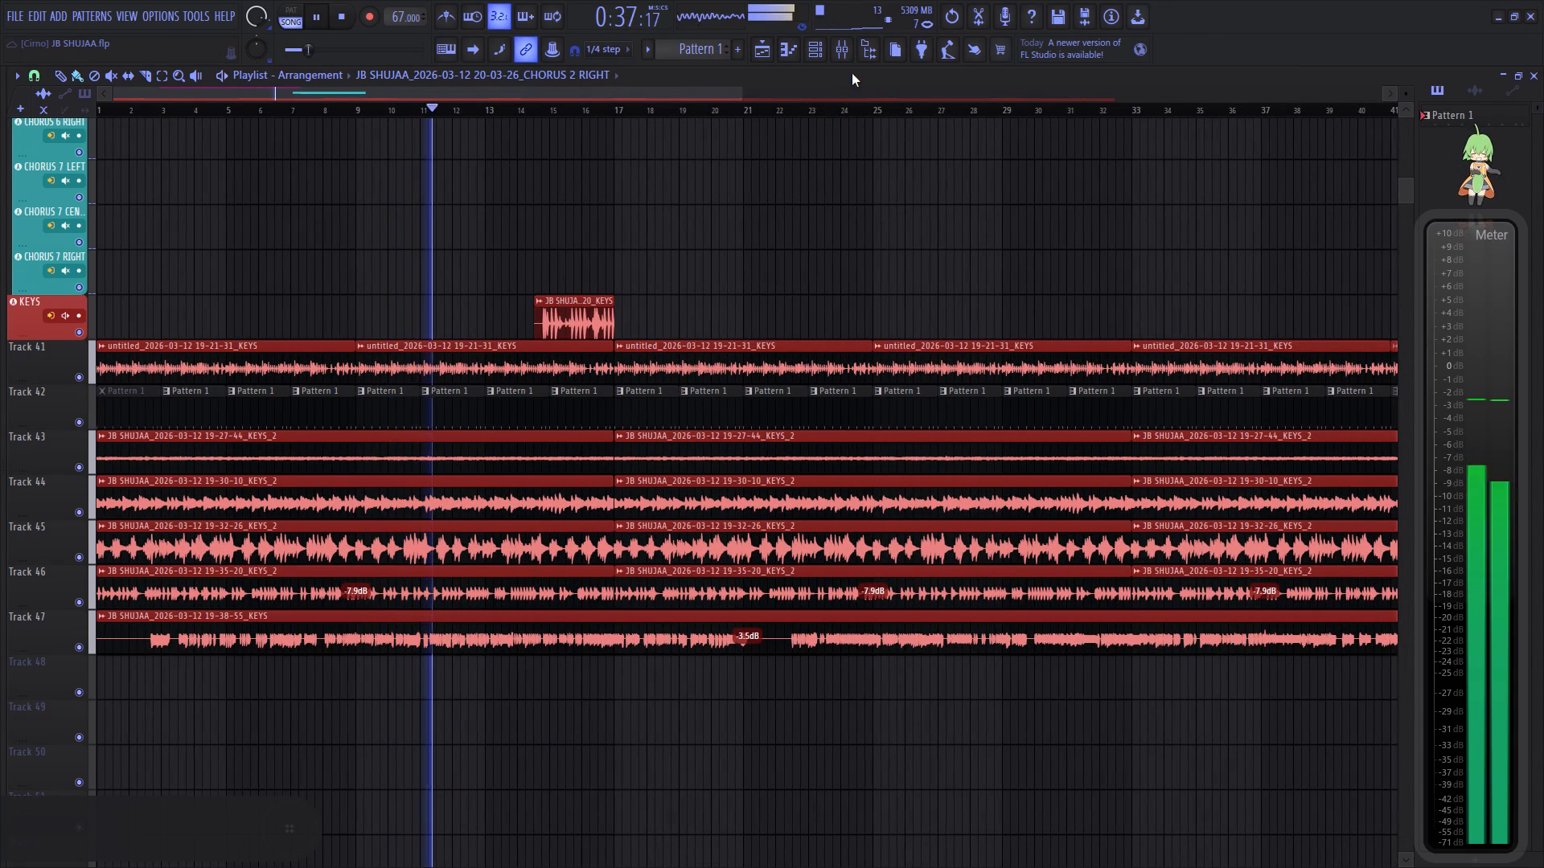
Insert Fruity Parametric EQ 2 in the first effect slot of the KICK mixer track and load the Kick preset.
left_click(840, 51)
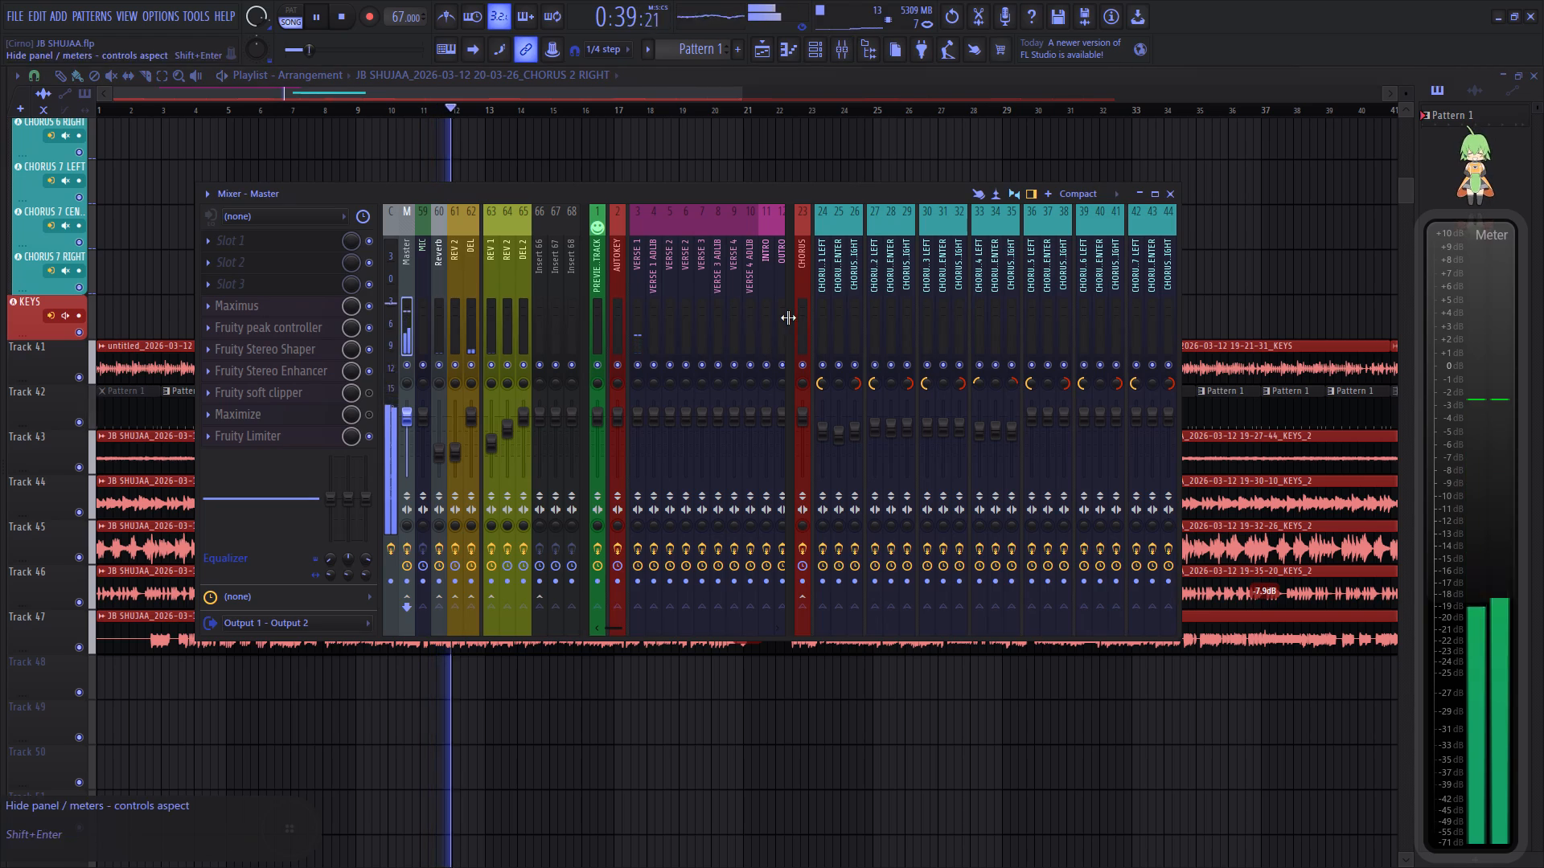
left_click(788, 317)
scroll(848, 287, "down", 5)
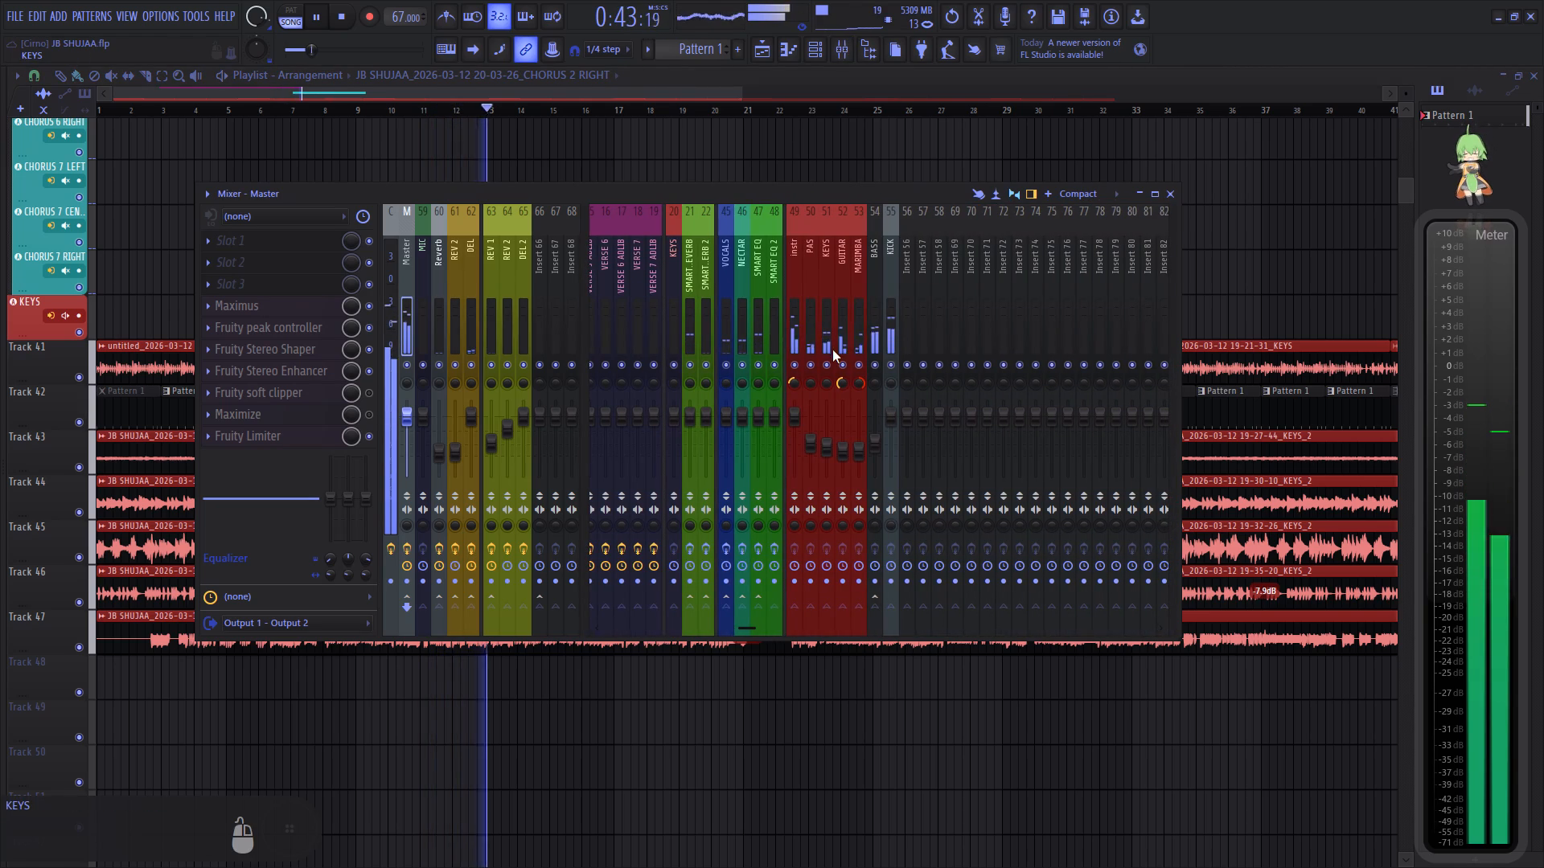
left_click(891, 333)
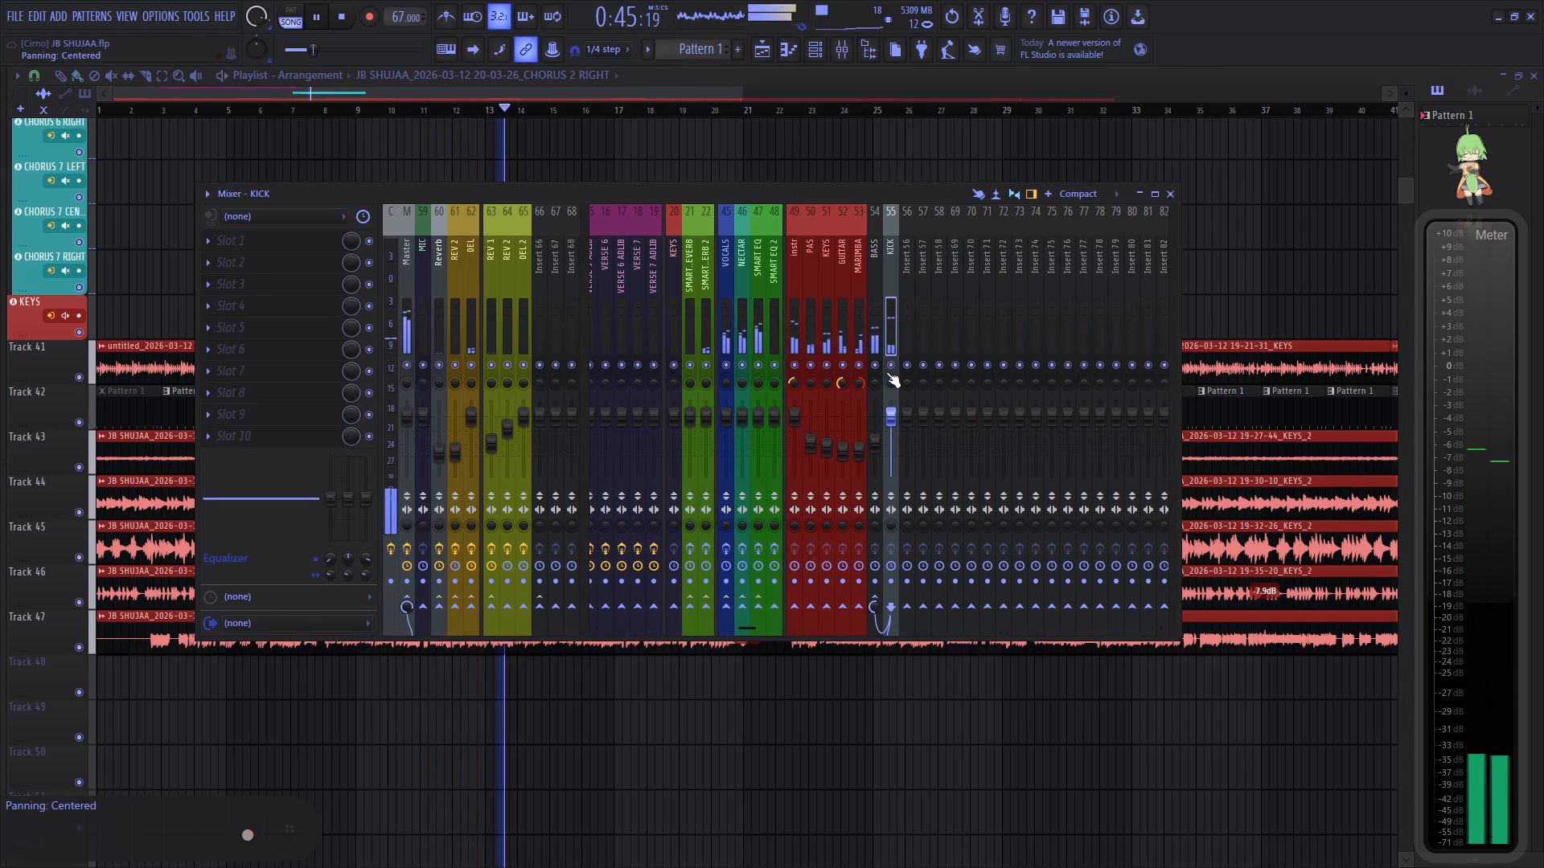
scroll(877, 440, "up", 2)
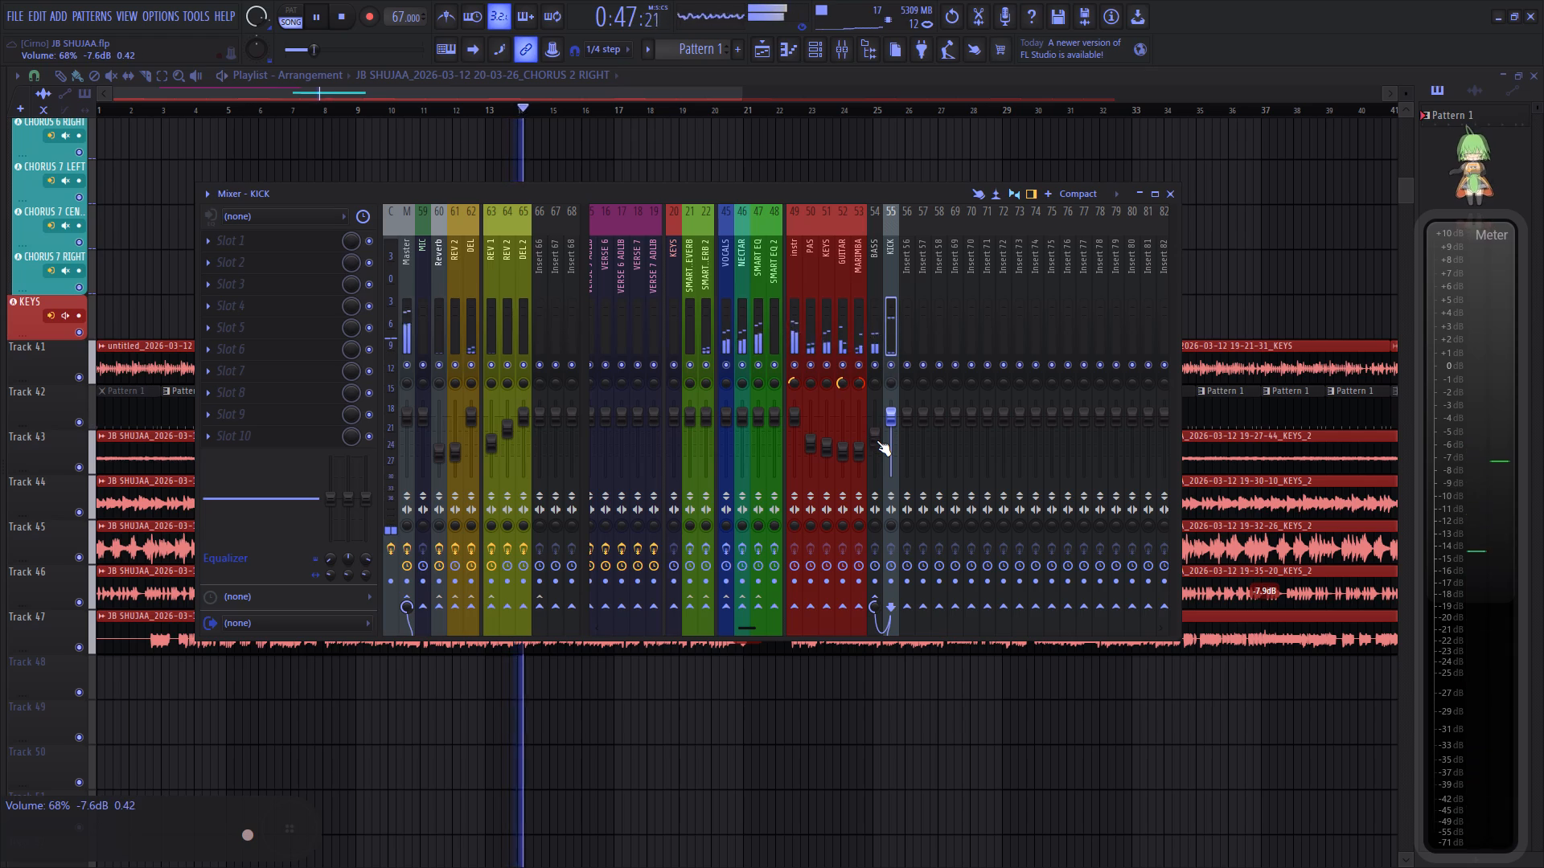
scroll(875, 441, "up", 1)
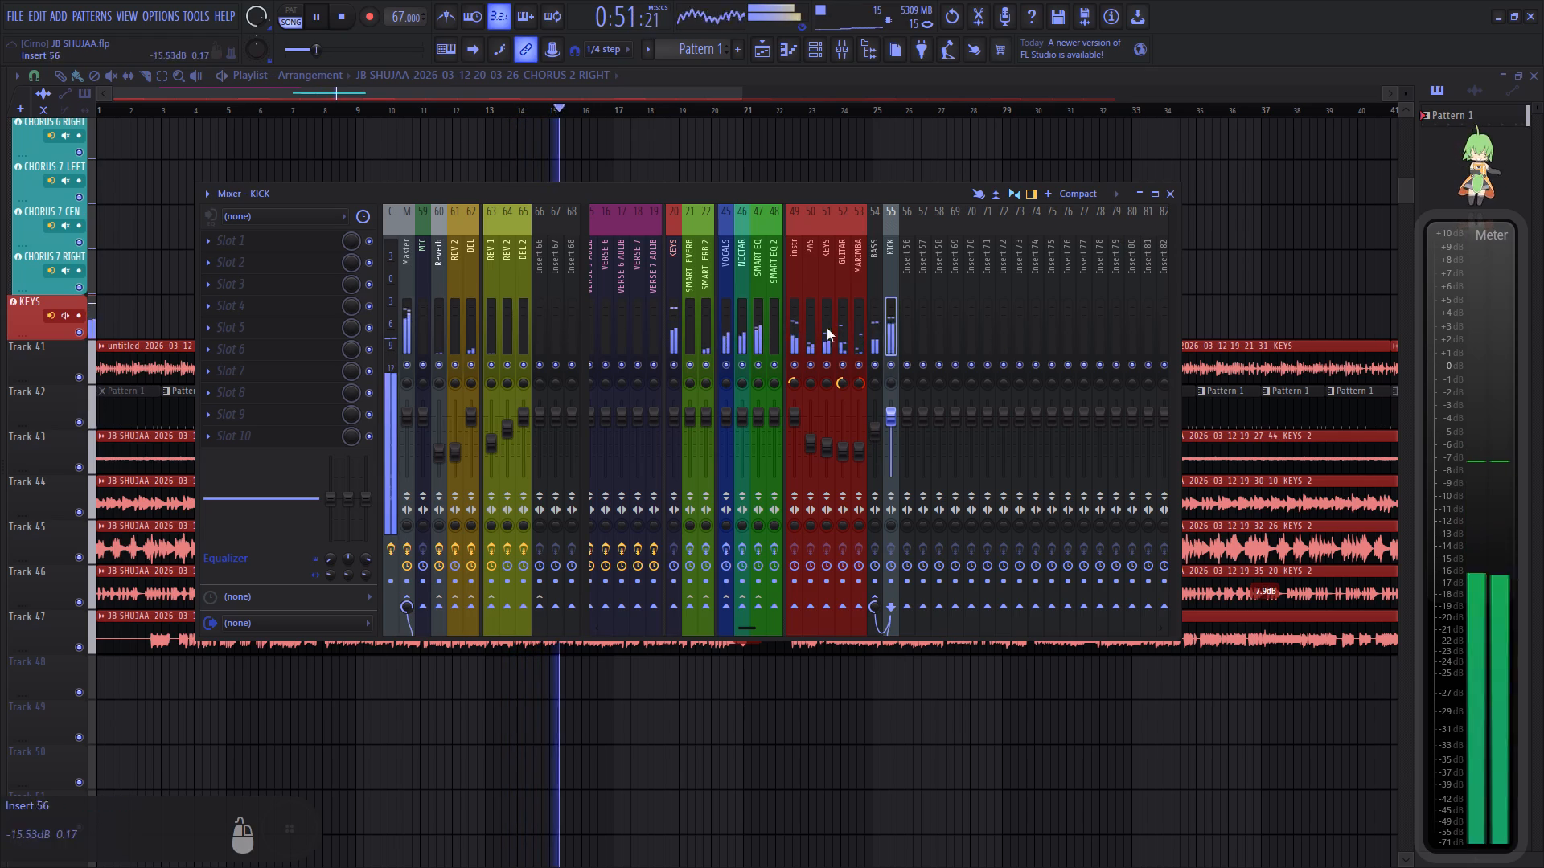
left_click(309, 246)
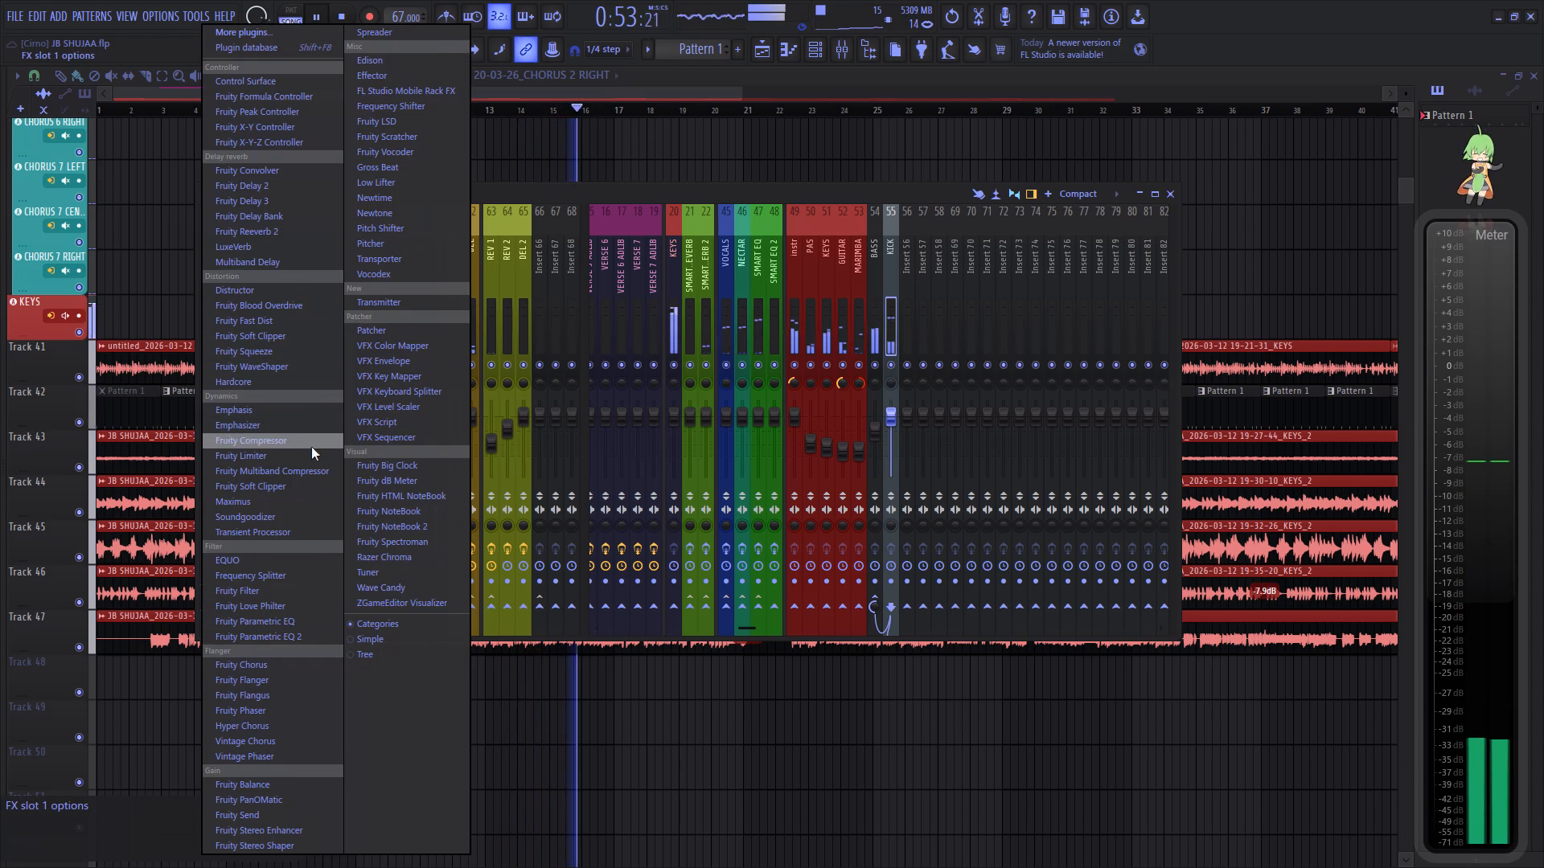
left_click(294, 638)
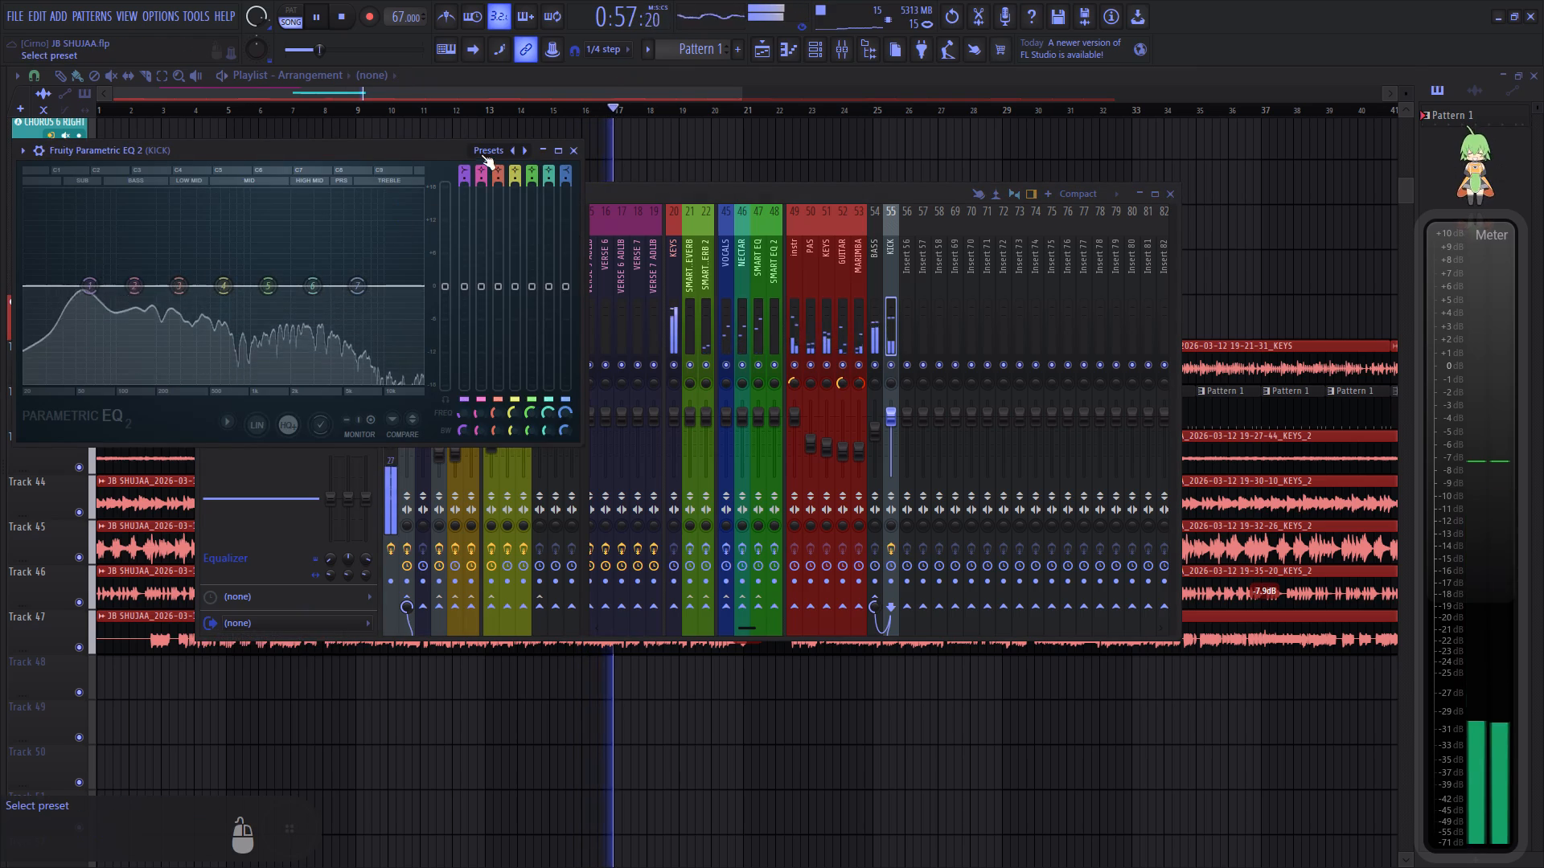
left_click(481, 154)
left_click(514, 256)
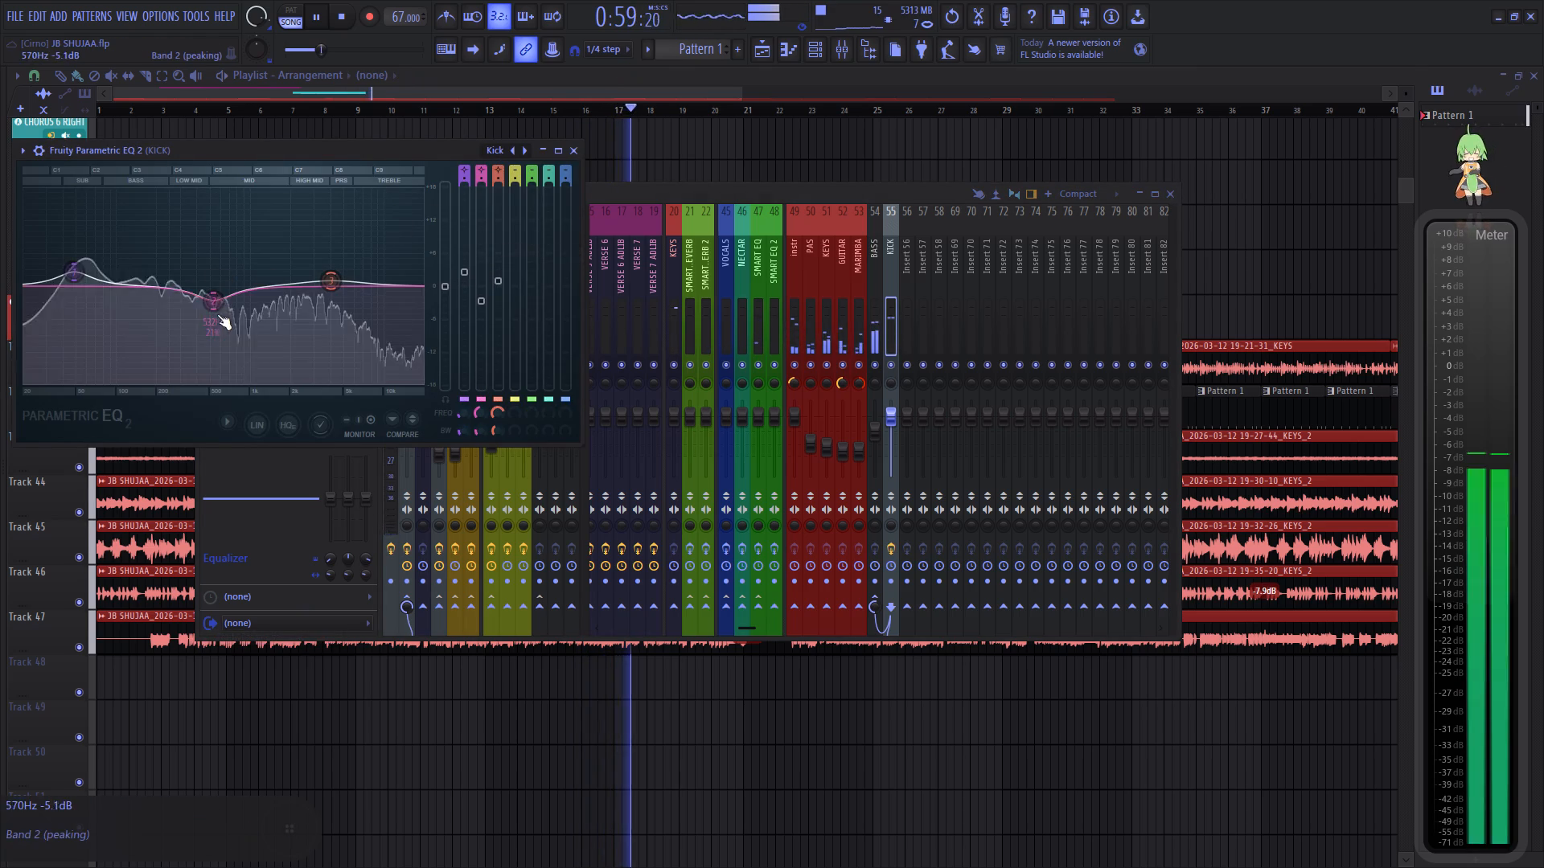
Pull the kick EQ's band 2 down to minimum gain, set band 1 to about 2.6 dB at 61 Hz, and close the mixer.
left_click_drag(217, 314, 218, 595)
left_click_drag(74, 278, 75, 293)
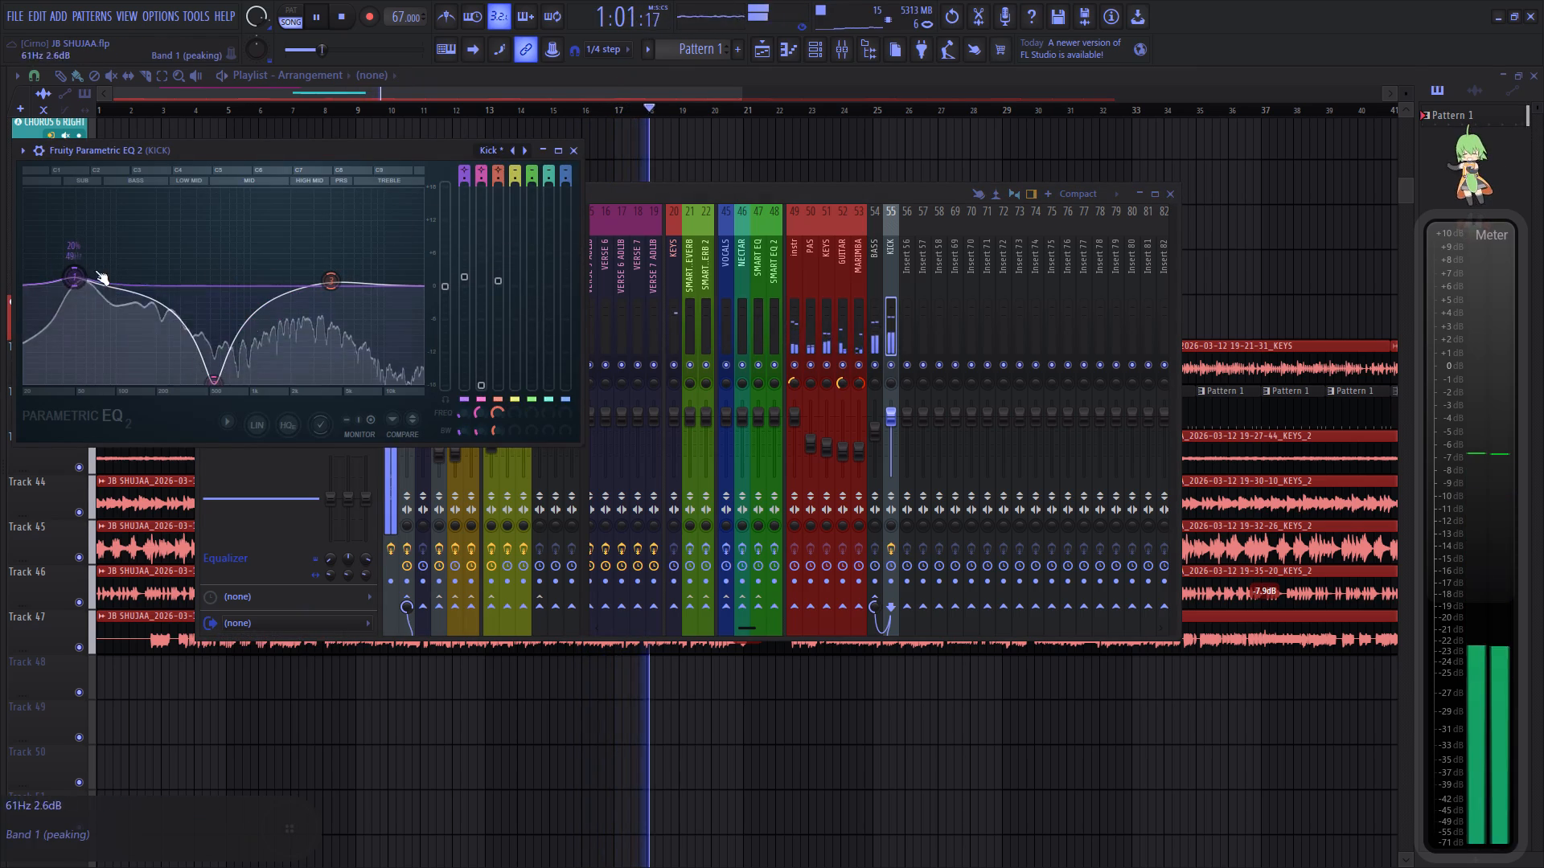
left_click(577, 152)
left_click(589, 84)
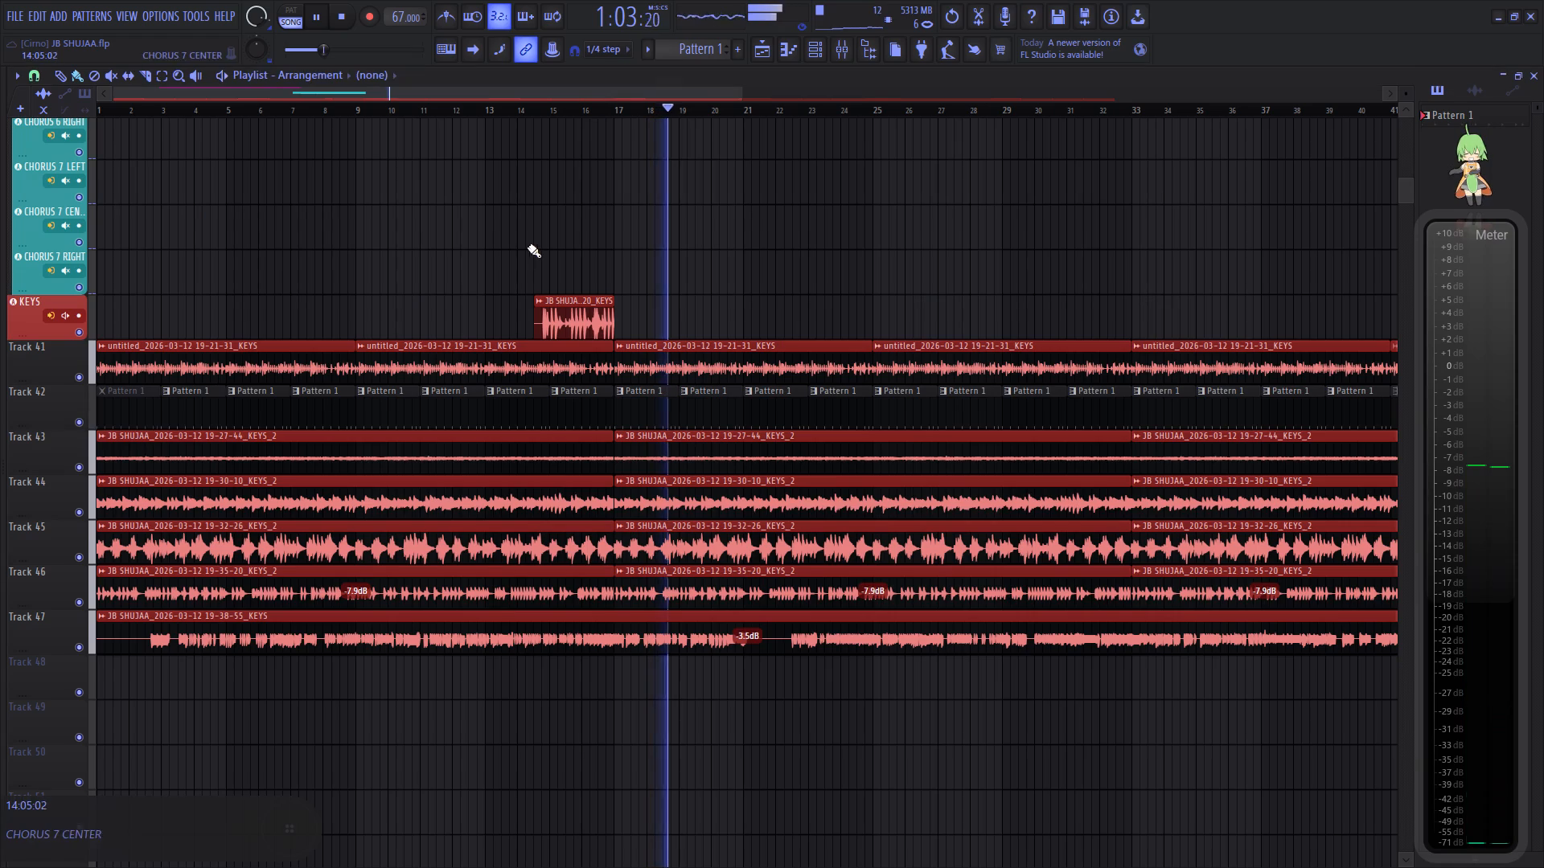
Slice off the part before bar 13 from the clips on tracks CHORUS 1 LEFT through CHORUS 2 CENTER.
scroll(545, 195, "up", 20)
scroll(545, 195, "up", 7)
scroll(545, 213, "down", 6)
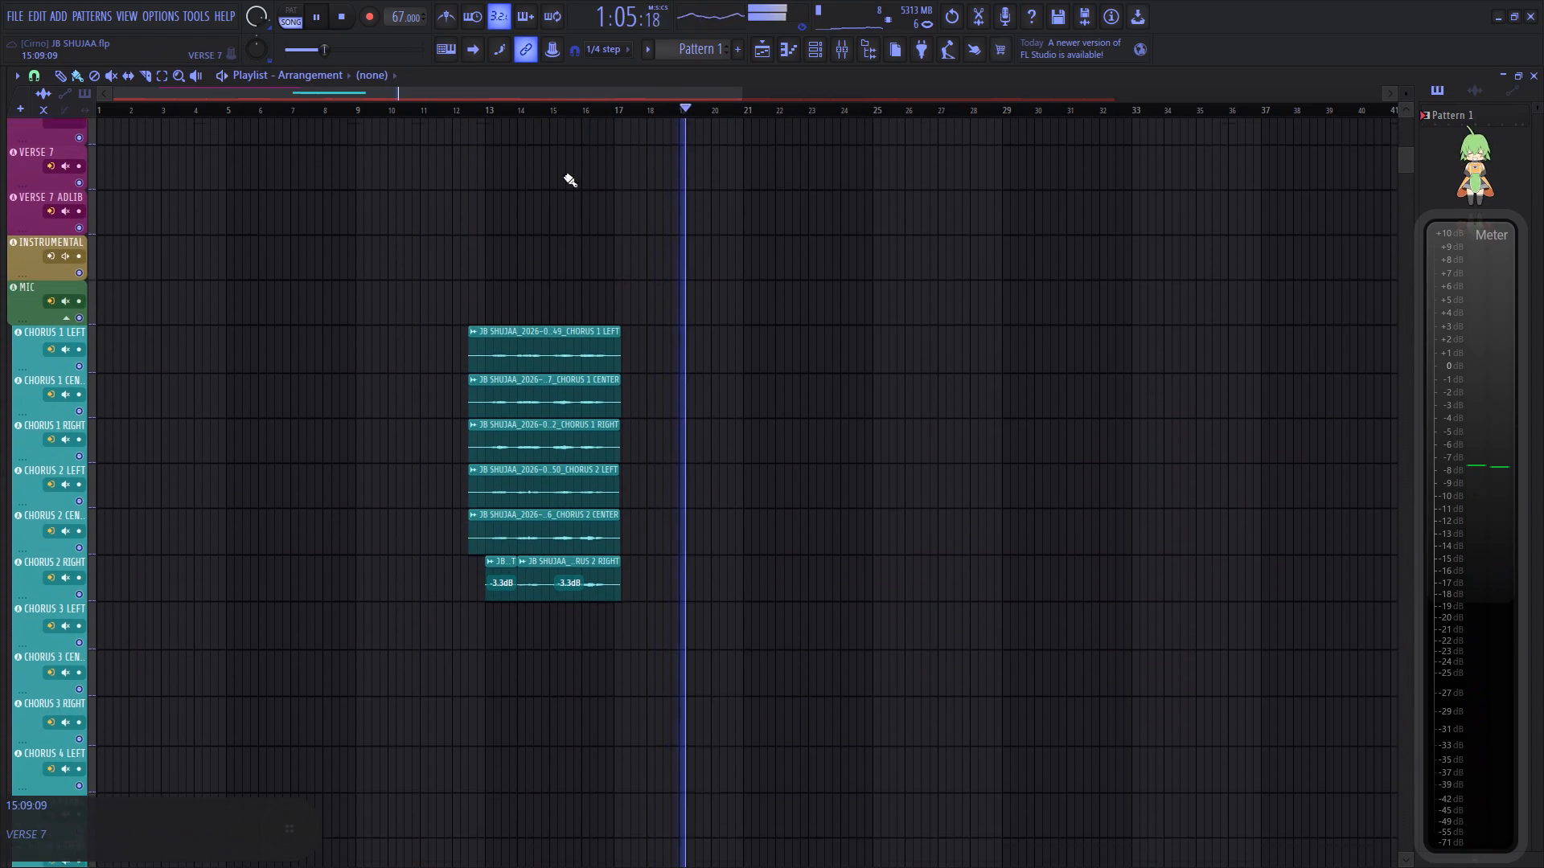
left_click(472, 108)
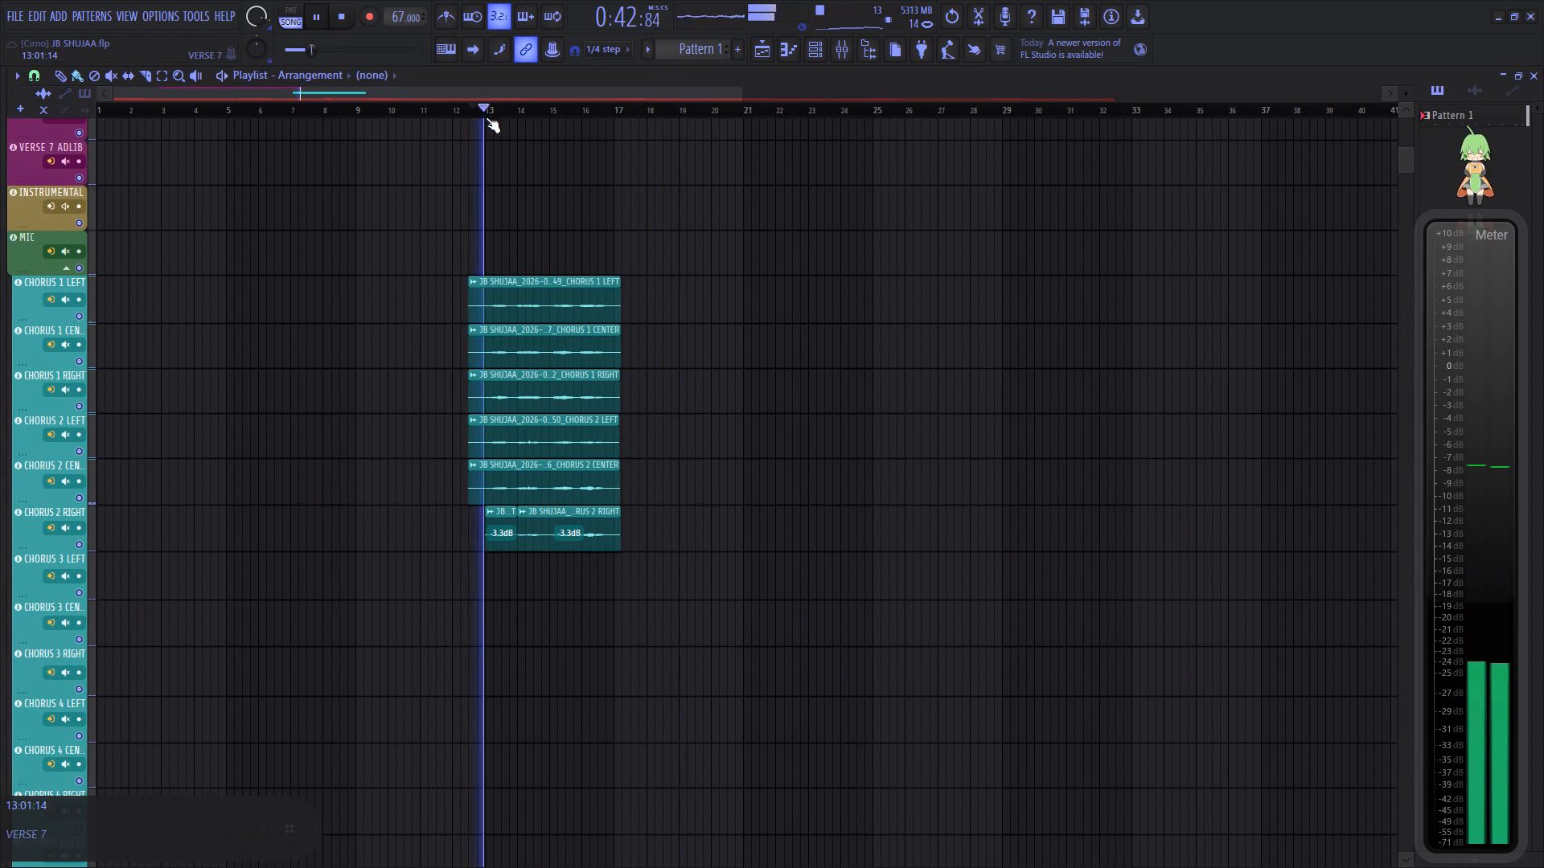
scroll(484, 112, "up", 5)
key("space")
left_click_drag(146, 72, 150, 81)
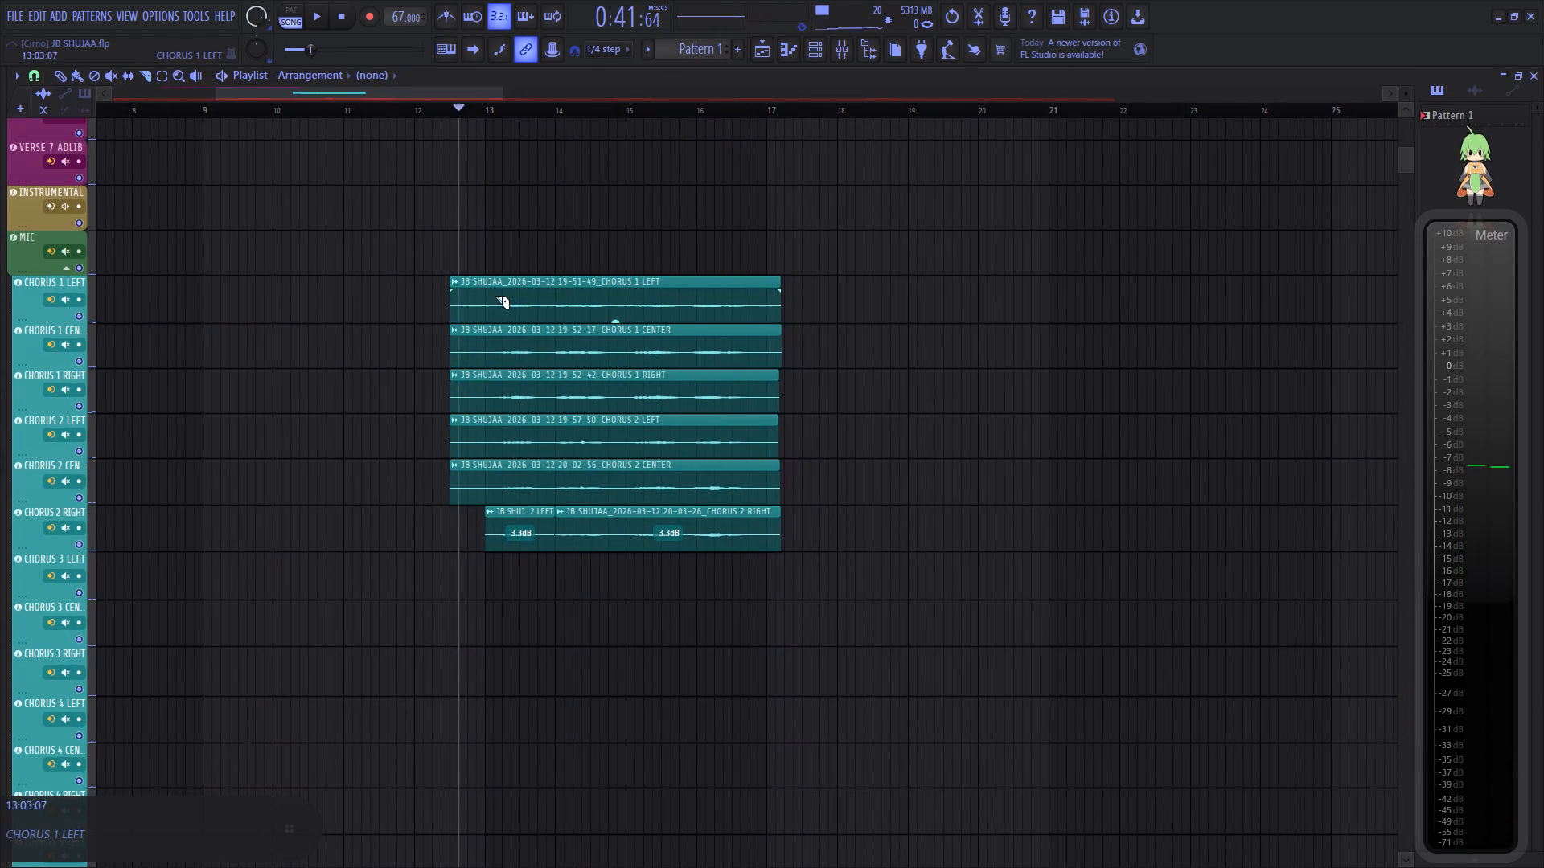
right_click_drag(490, 285, 485, 496)
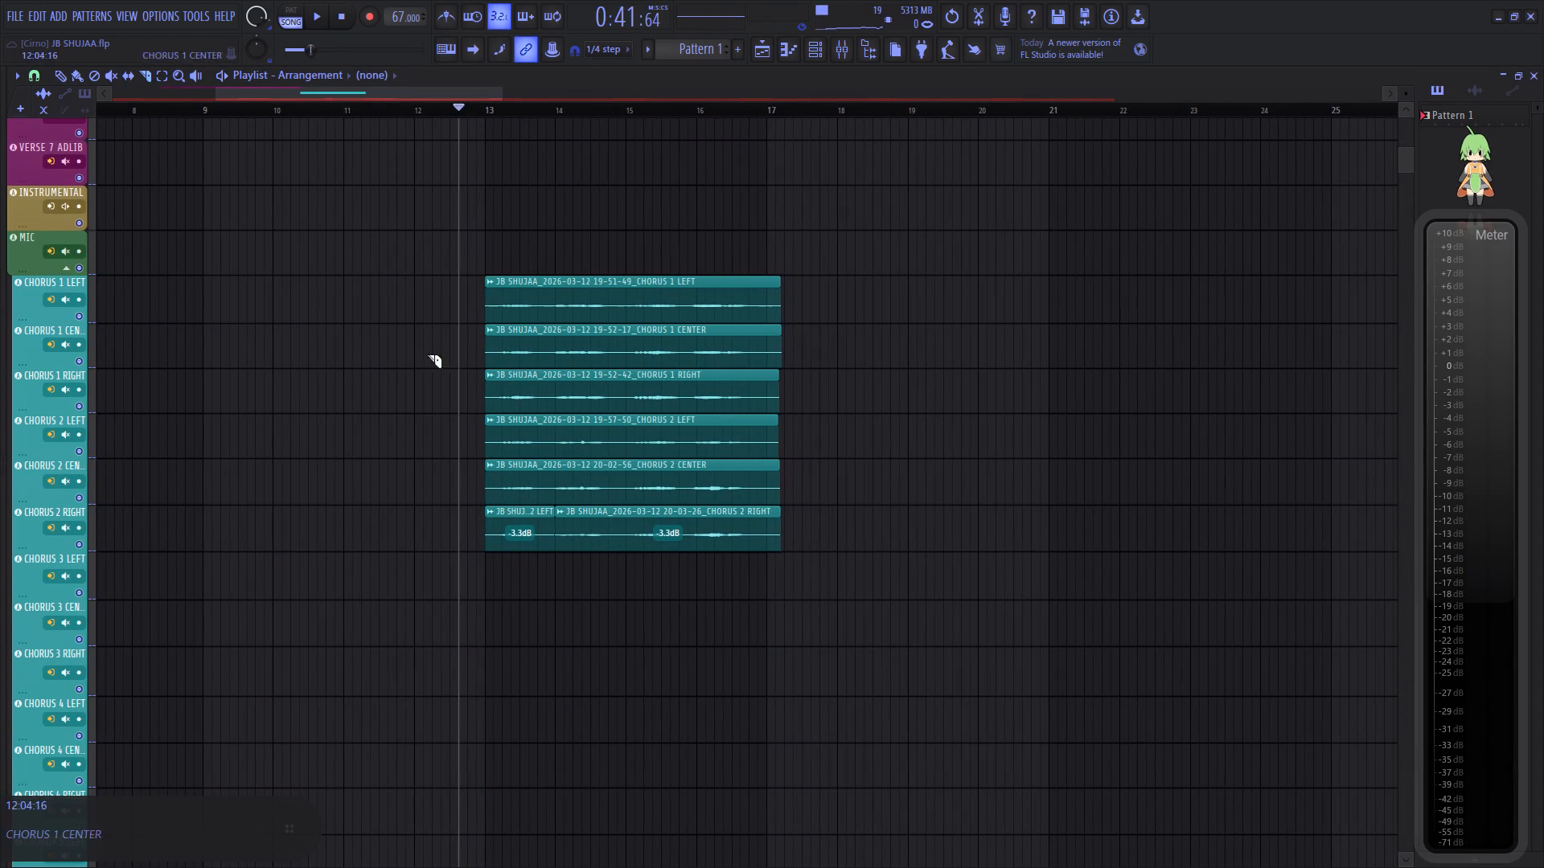
left_click(75, 78)
Slice off the ends past bar 17 from the chorus clips on tracks CHORUS 1 LEFT through CHORUS 2 RIGHT.
key("space")
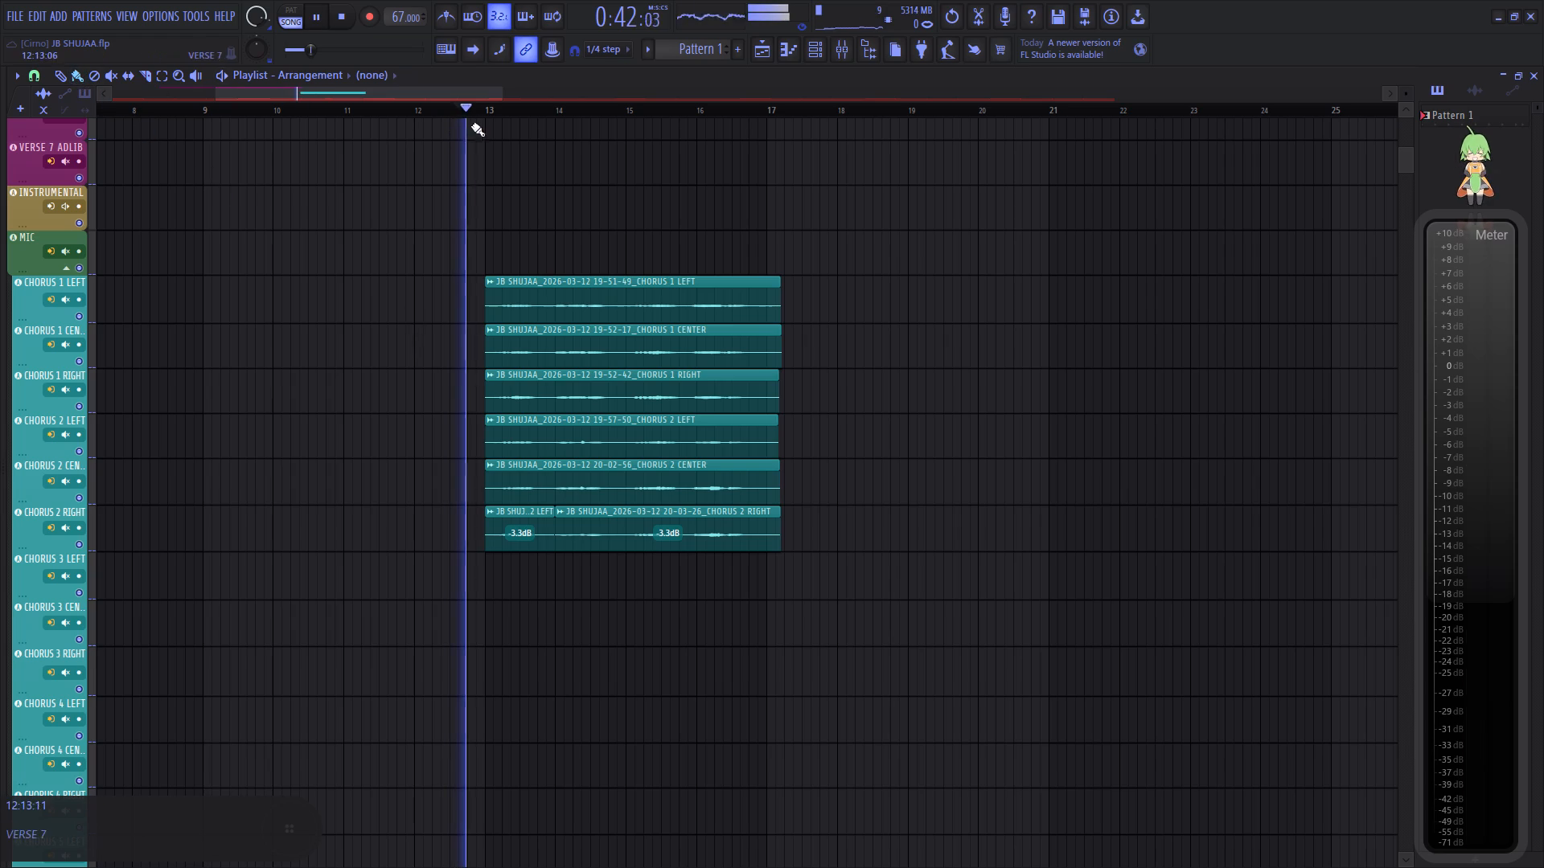
left_click(482, 114)
left_click_drag(478, 563, 752, 301, "ctrl")
key("space")
left_click_drag(140, 68, 147, 71)
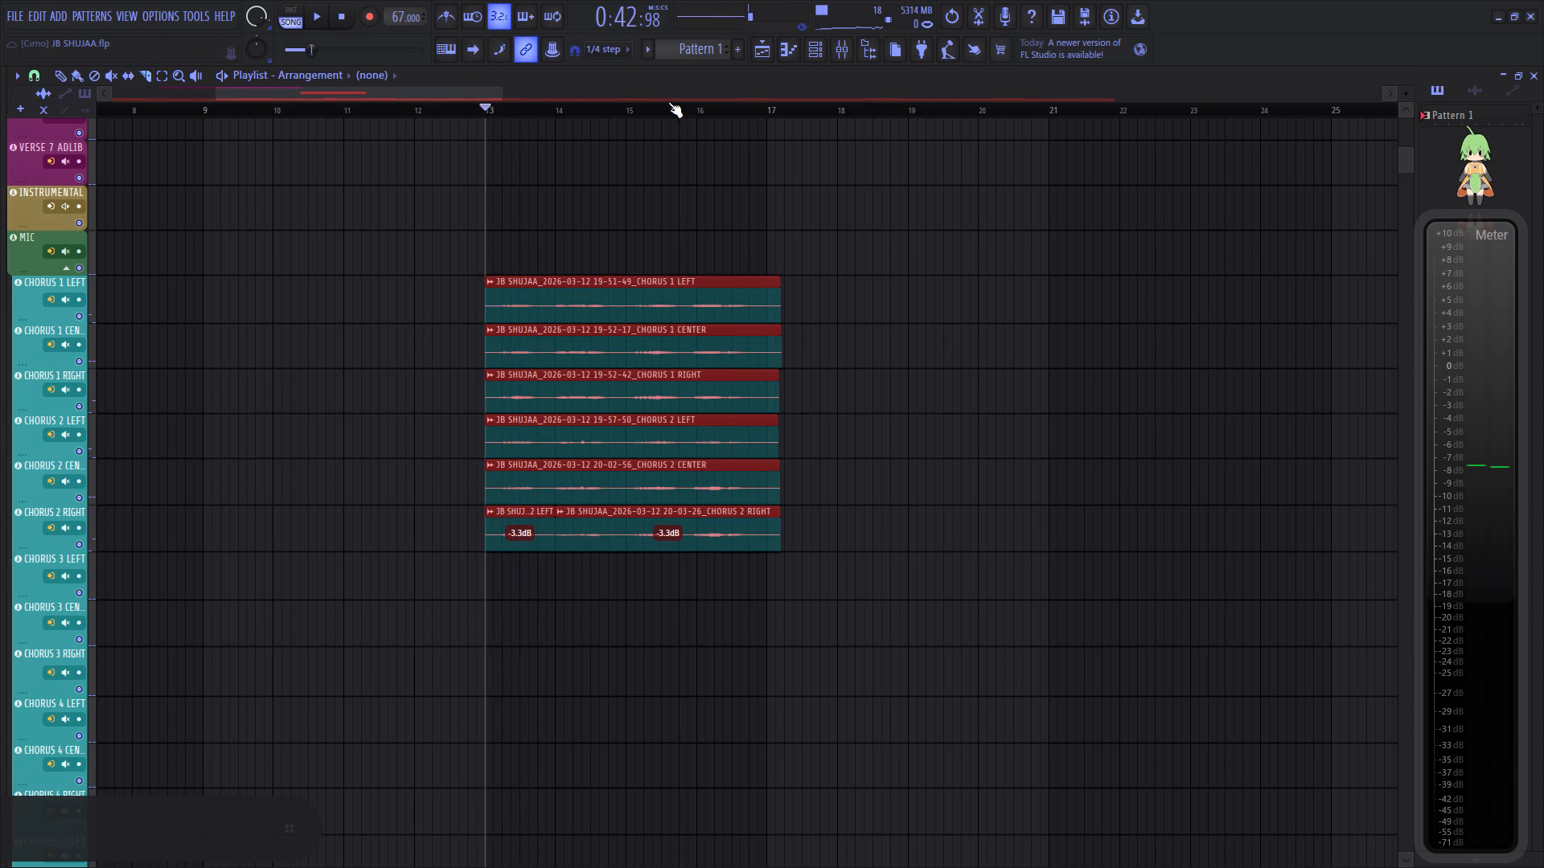
left_click(692, 109)
key("space")
right_click_drag(770, 279, 770, 457)
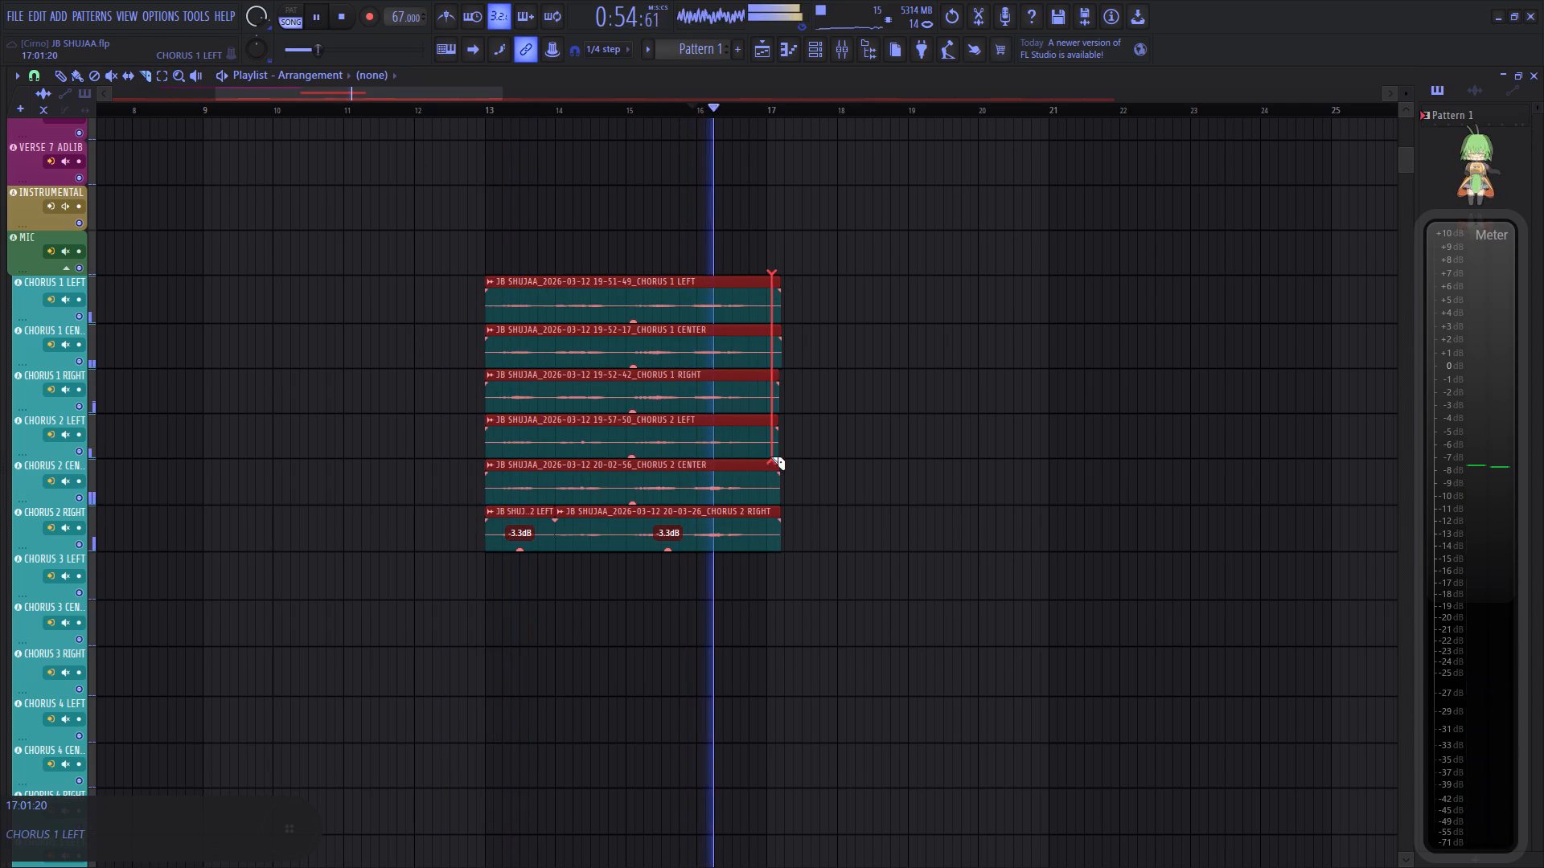
right_click_drag(770, 457, 768, 538)
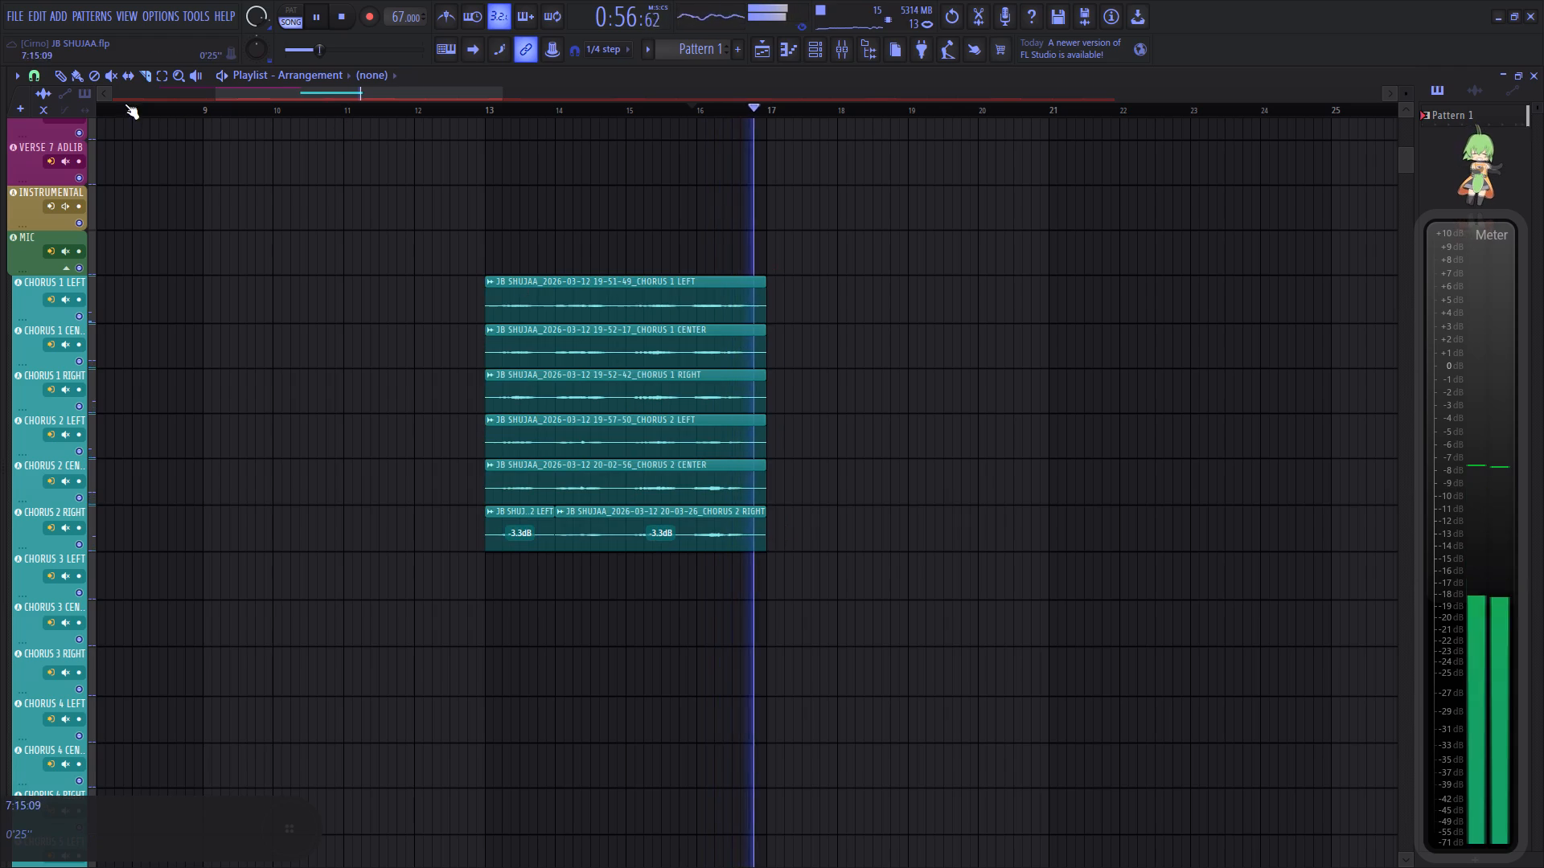
Duplicate all the trimmed chorus clips directly after themselves, filling bars 17 to 21, and save the project.
left_click_drag(76, 75, 87, 89)
left_click_drag(501, 563, 652, 381, "ctrl")
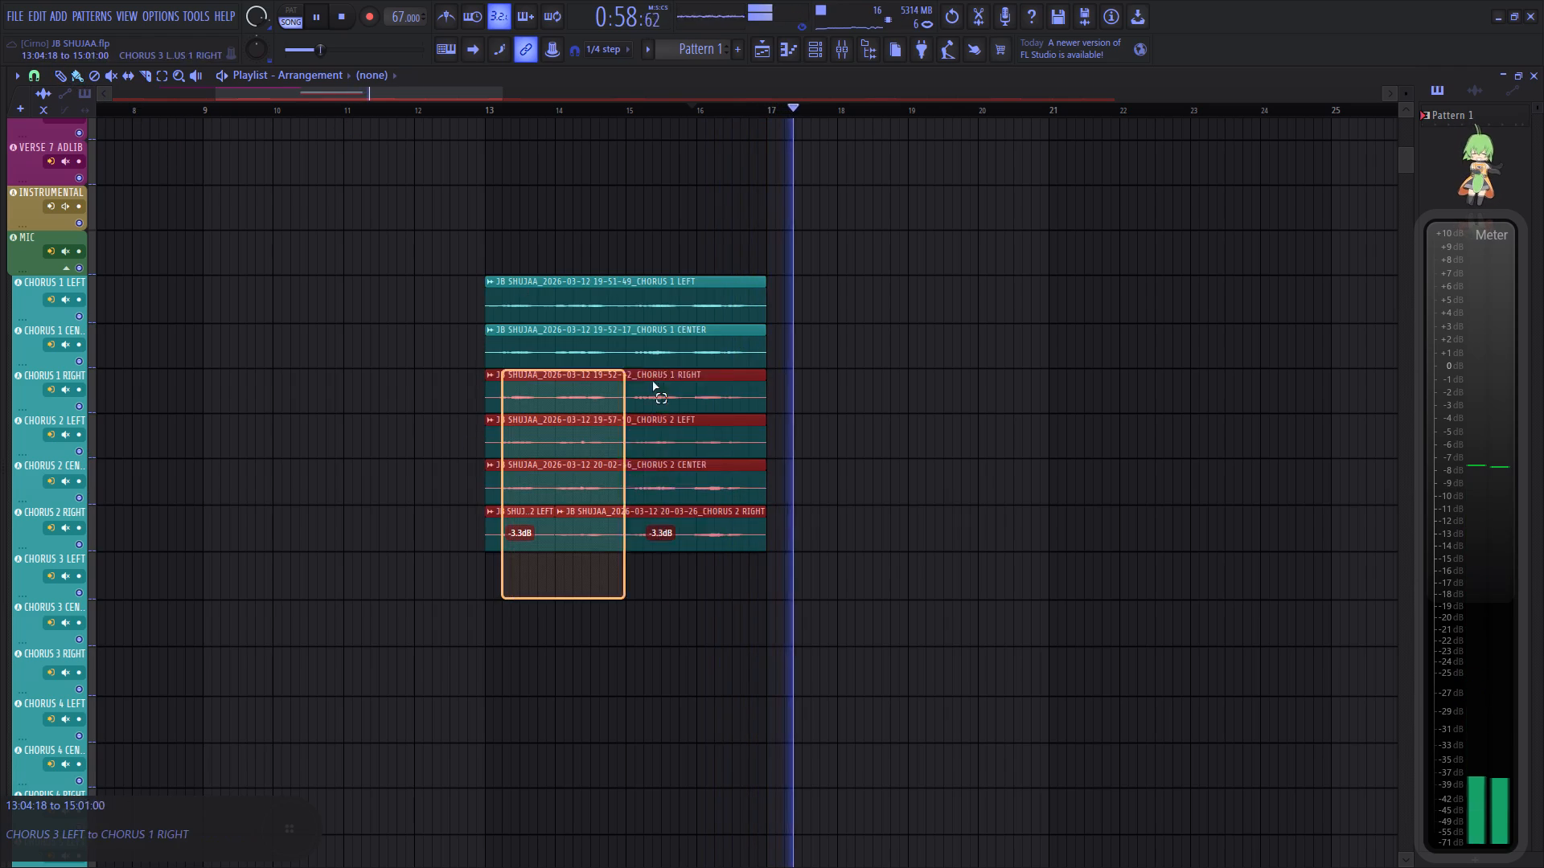
left_click_drag(652, 381, 741, 296, "ctrl")
key("ctrl+b")
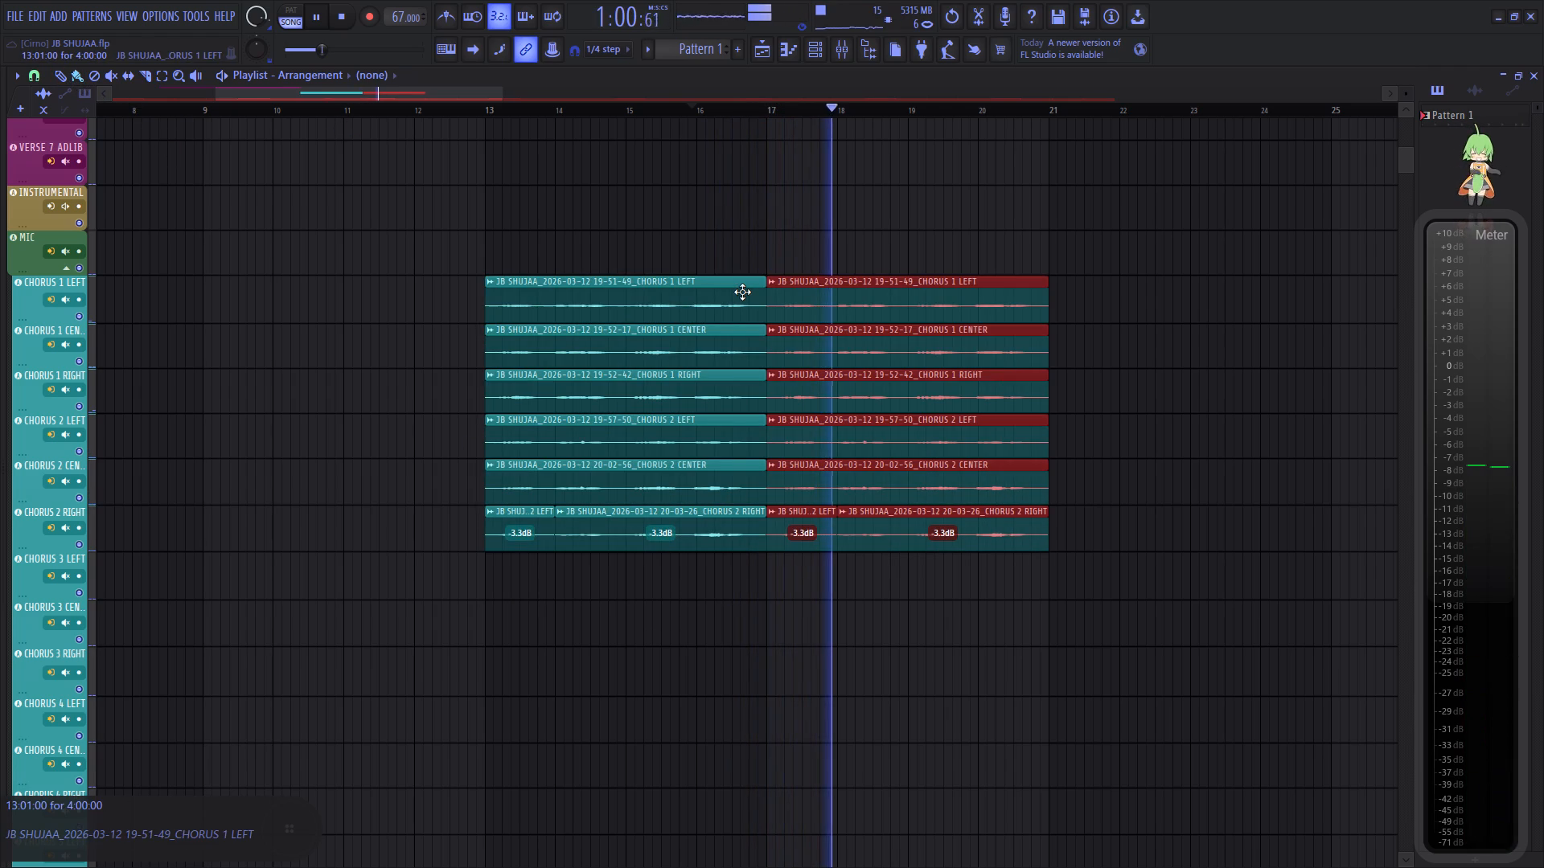
key("ctrl+s")
Examine the clips on KEYS through Track 47 around bar 17 and at the song's start while it plays.
scroll(887, 112, "down", 9)
scroll(635, 396, "down", 6)
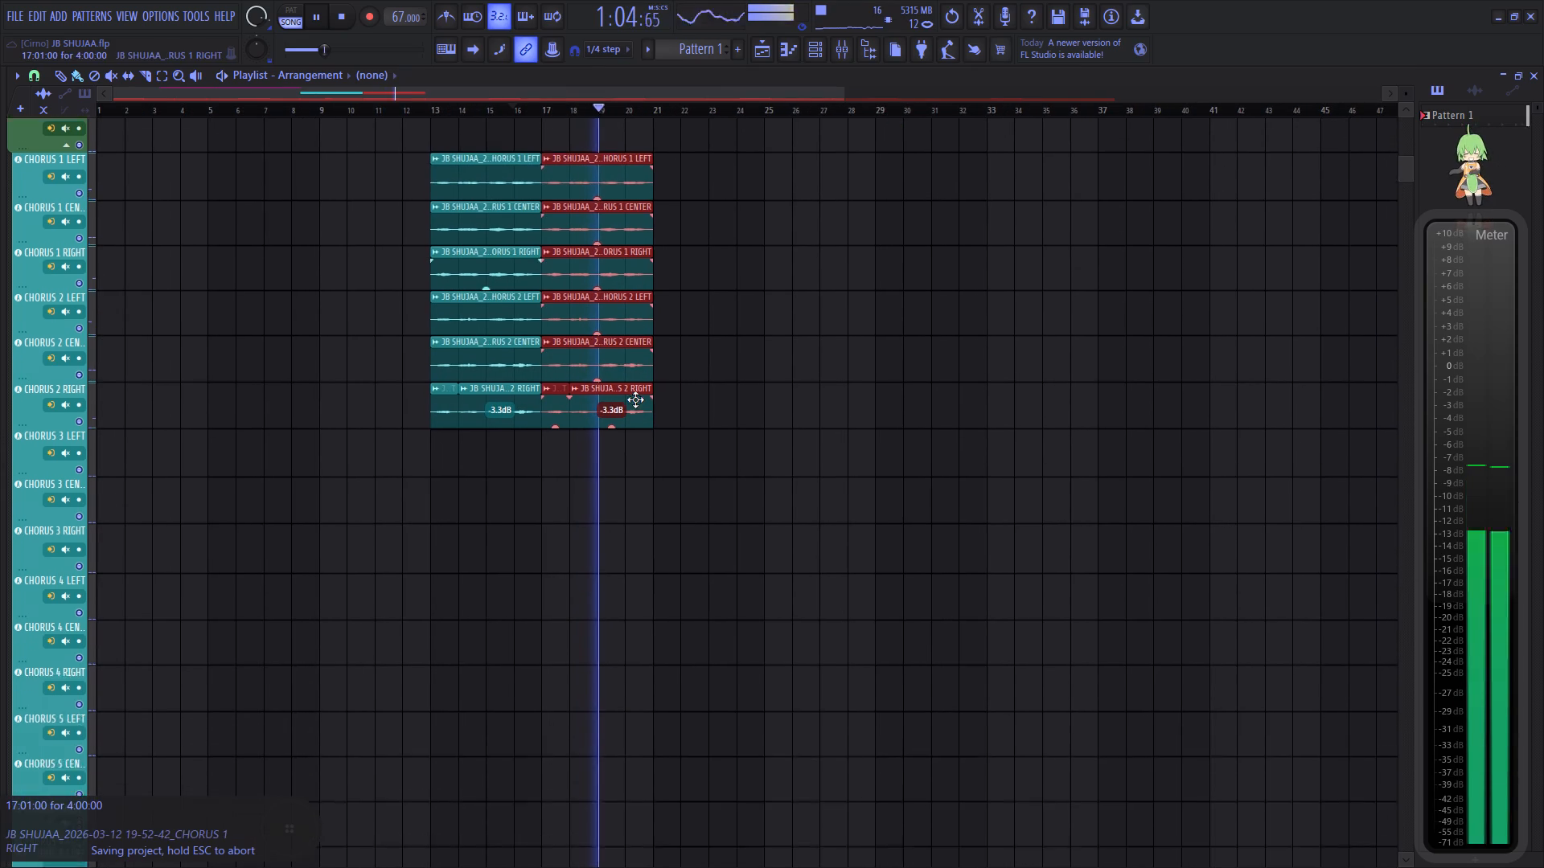
scroll(636, 393, "down", 1)
scroll(636, 393, "up", 1)
scroll(636, 393, "down", 10)
scroll(636, 393, "up", 1)
scroll(636, 393, "down", 7)
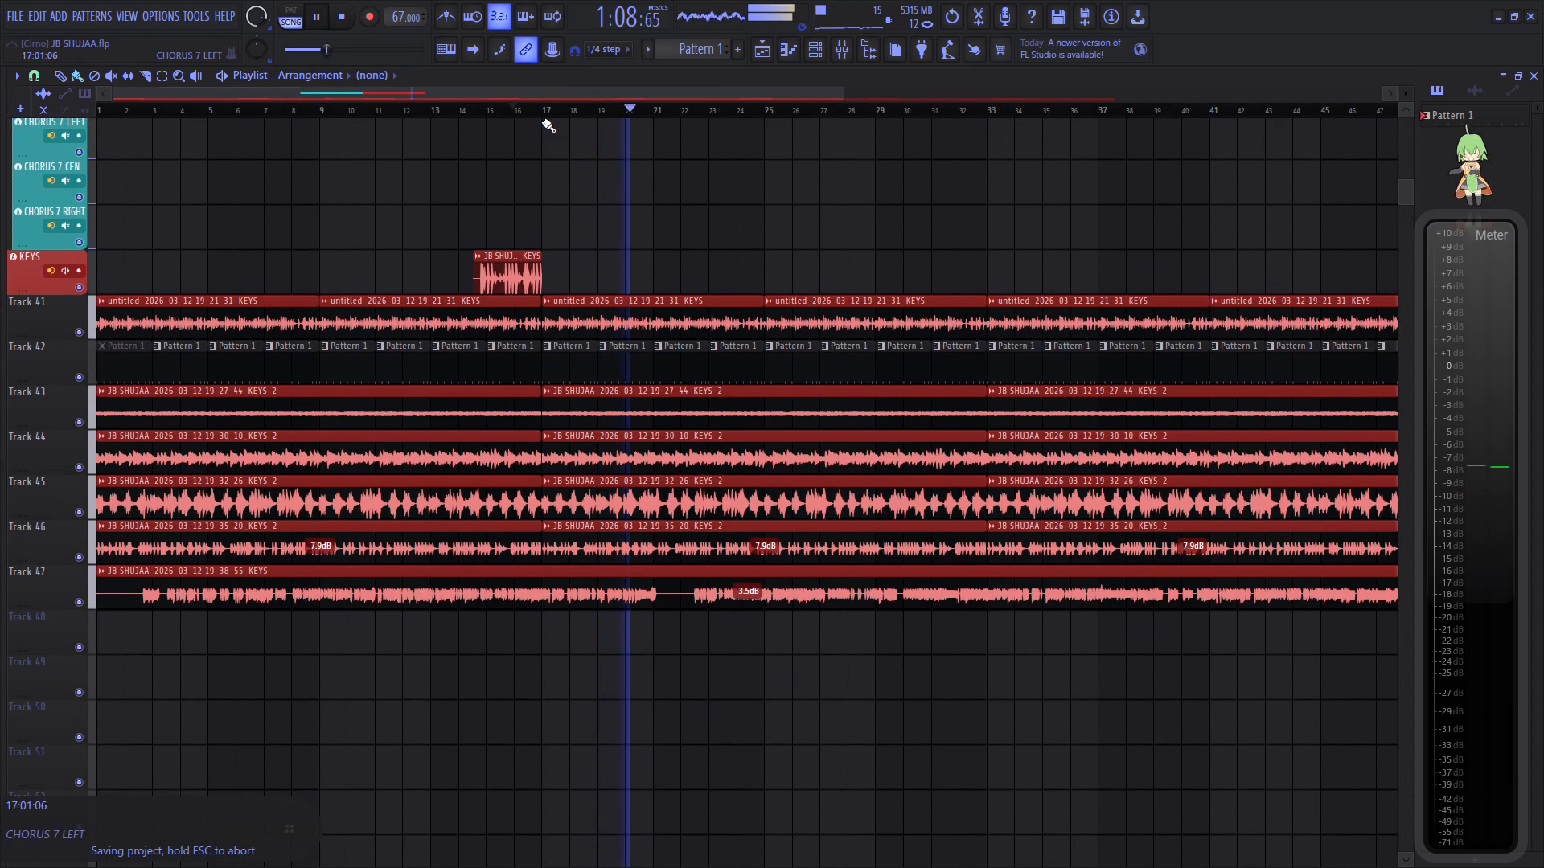
scroll(540, 109, "up", 15)
scroll(540, 109, "up", 15)
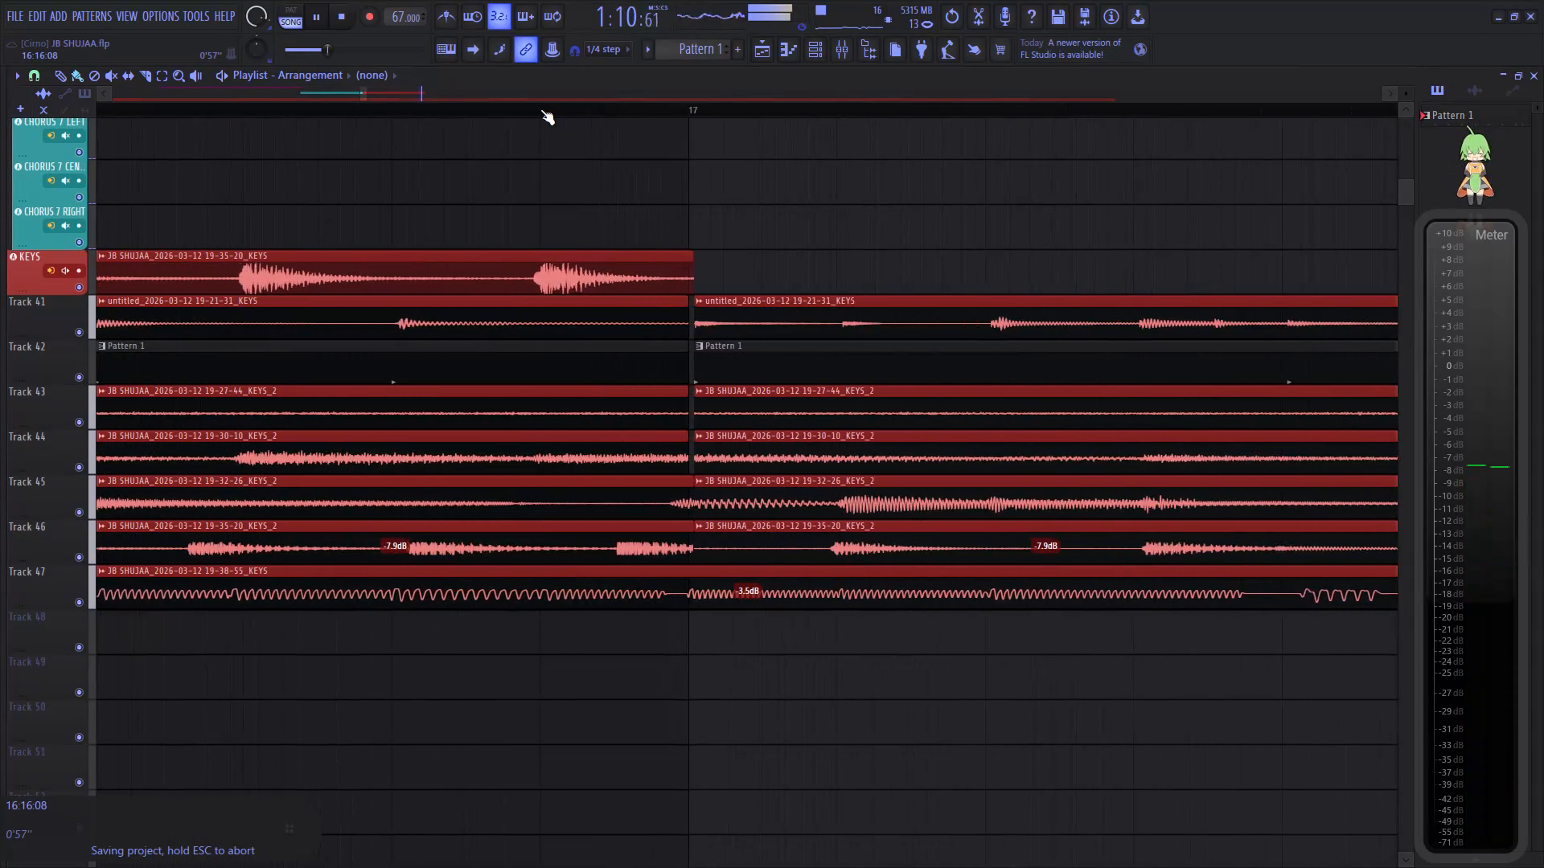
scroll(540, 109, "down", 6)
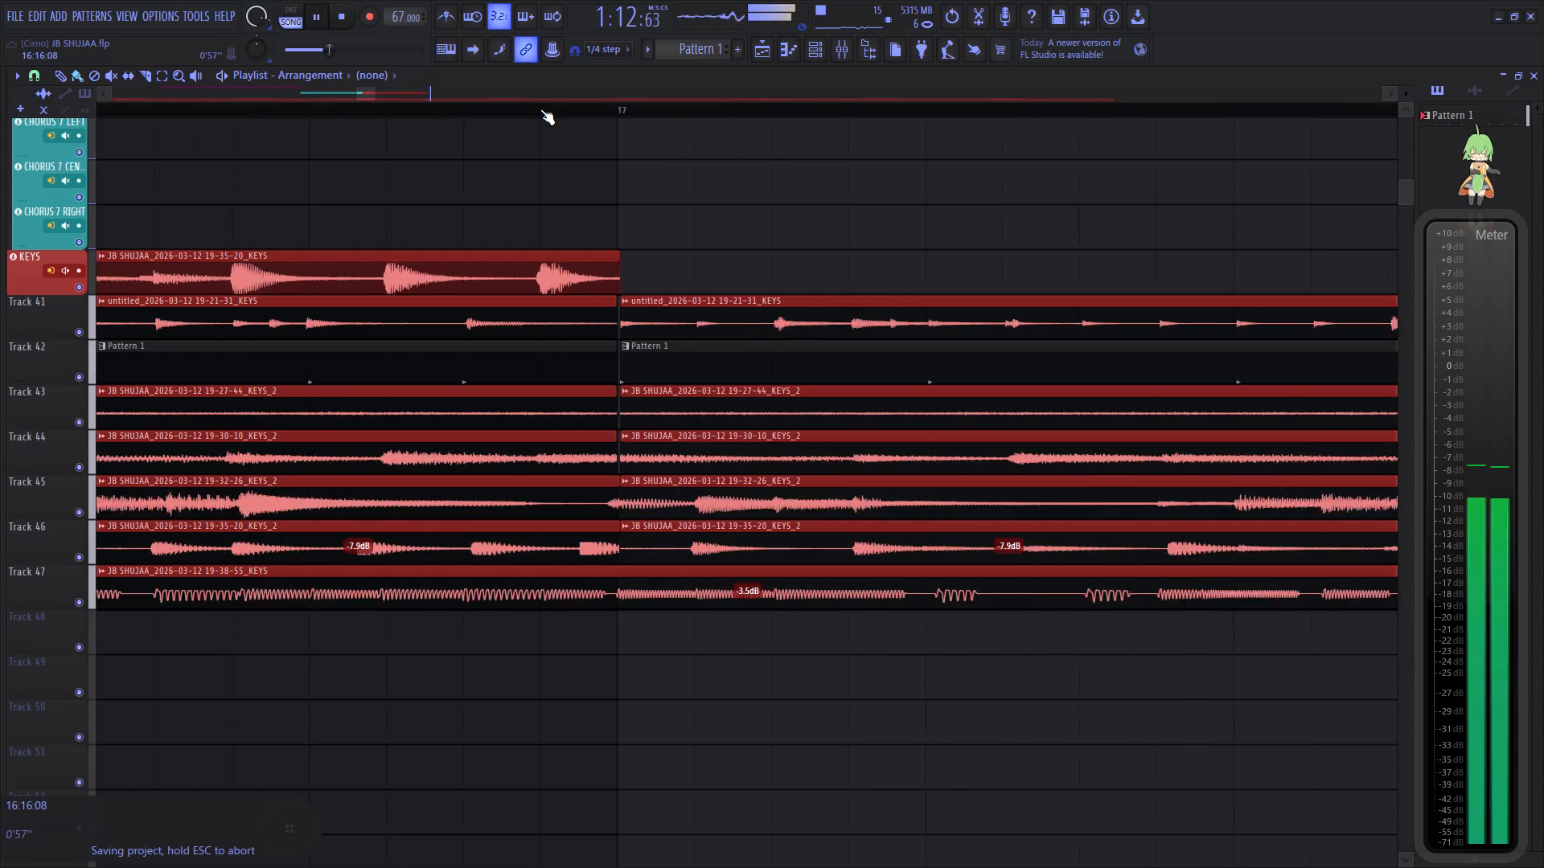
scroll(540, 109, "down", 16)
left_click_drag(389, 95, 68, 146)
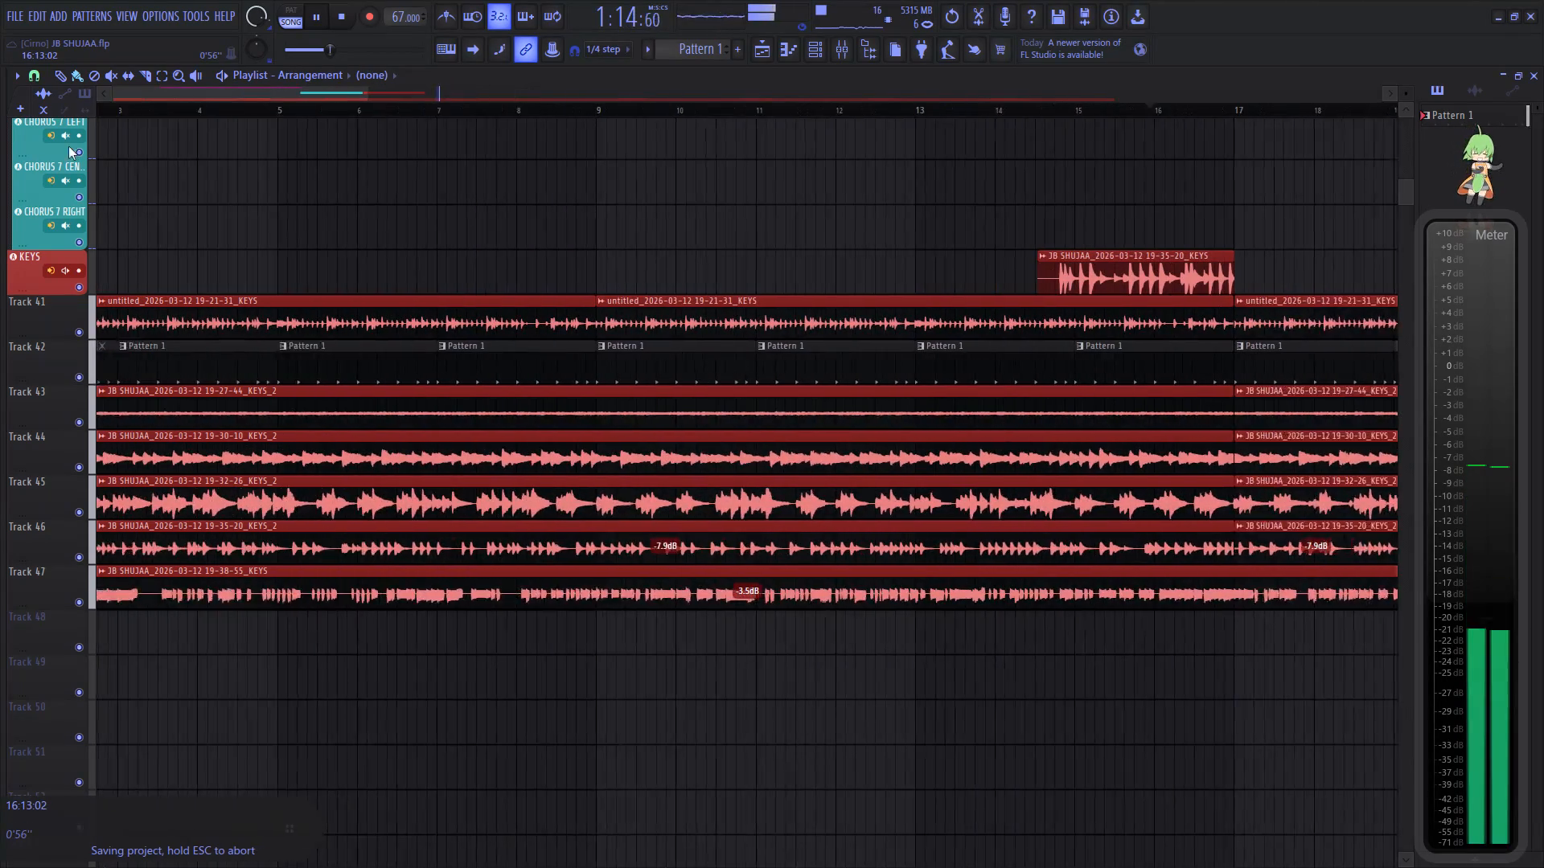
left_click_drag(68, 146, 37, 153)
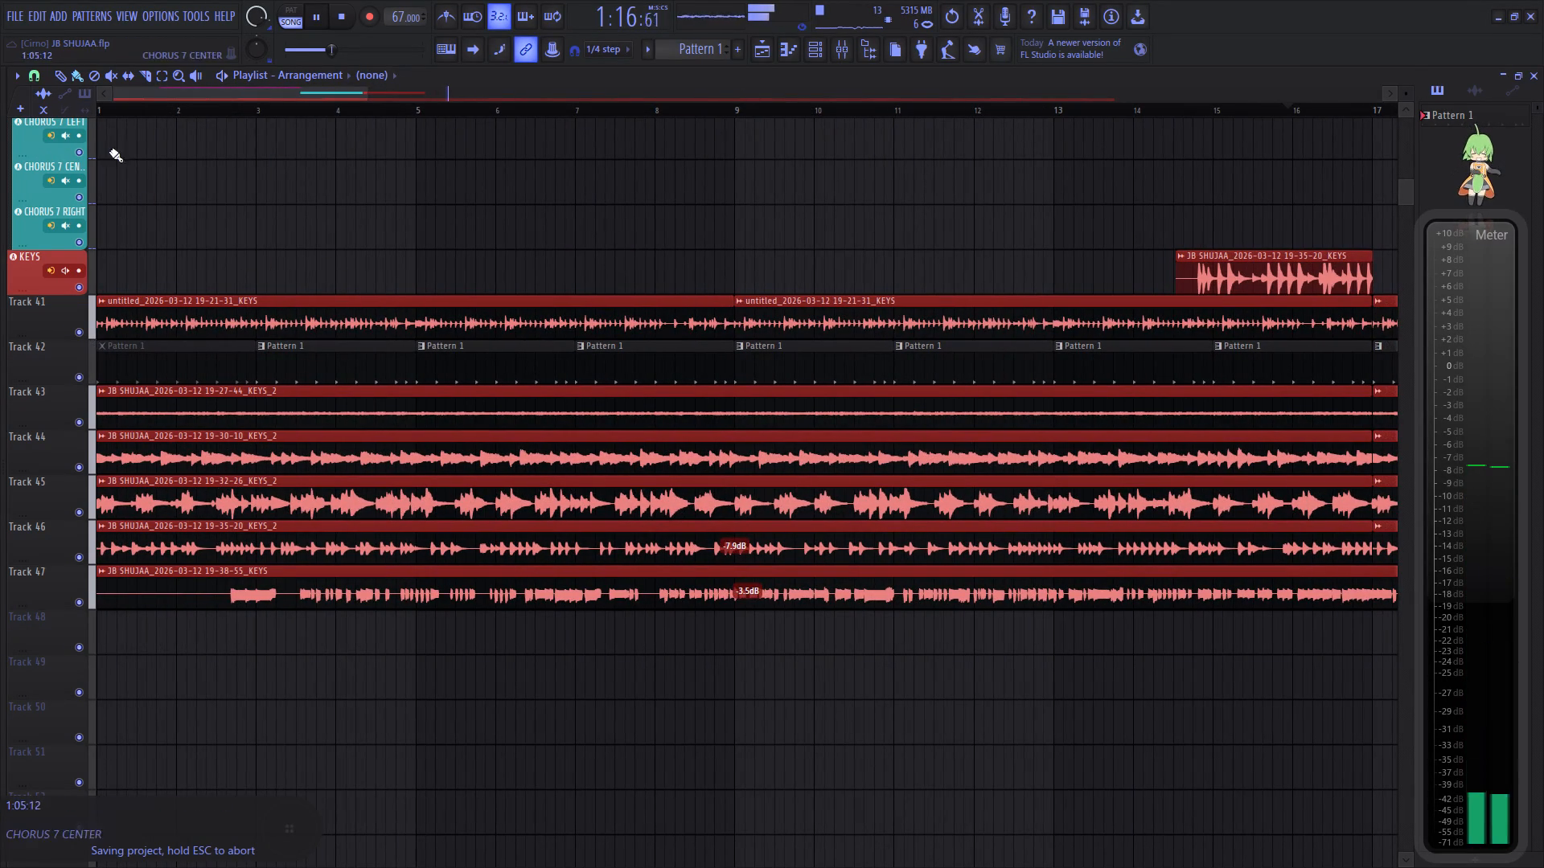
left_click_drag(102, 108, 72, 117)
scroll(98, 112, "up", 9)
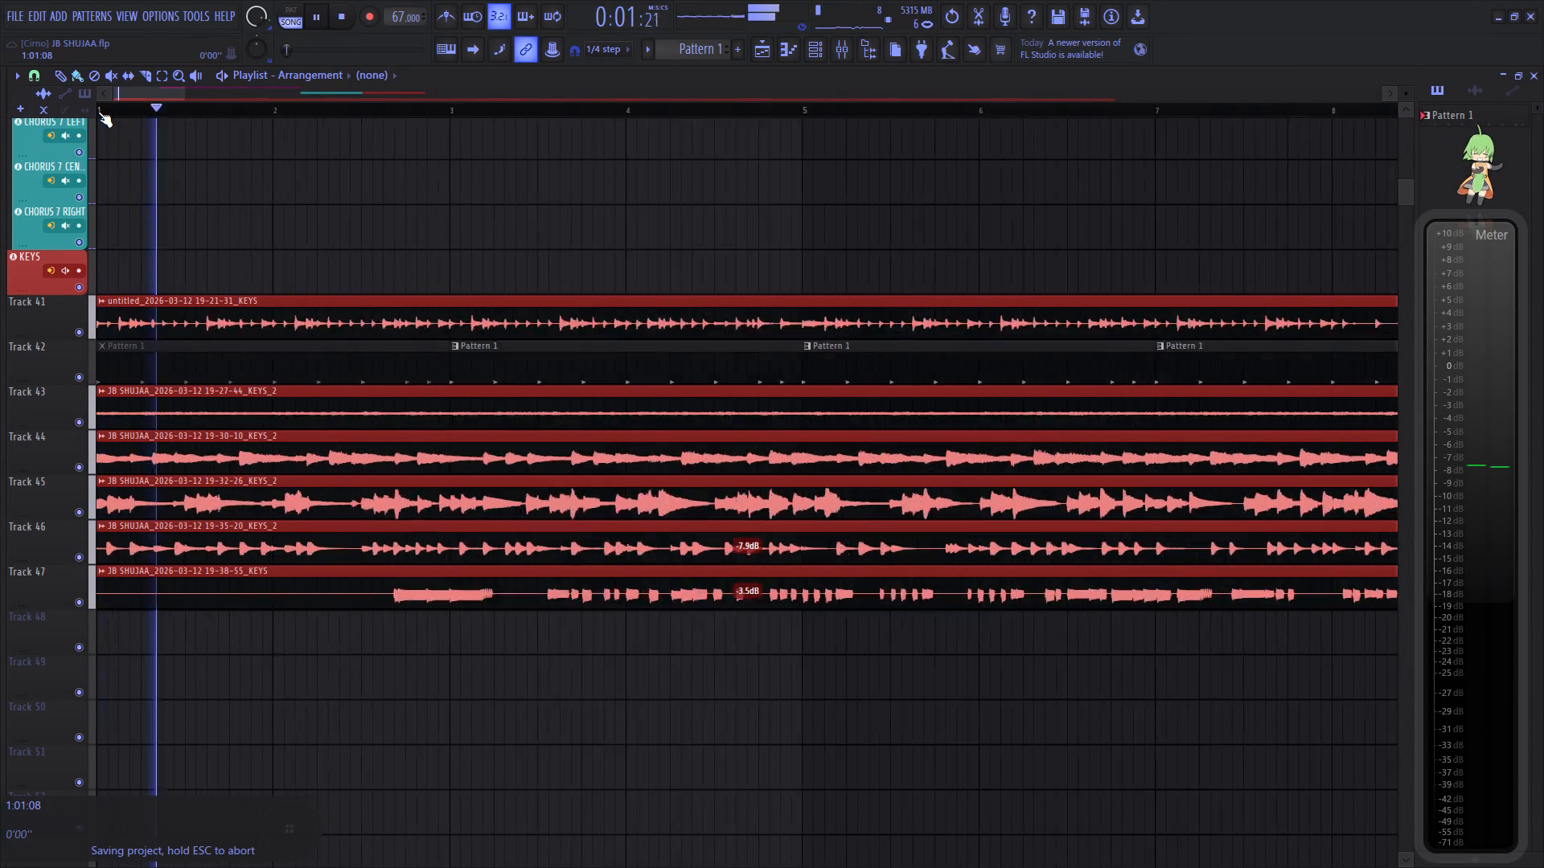
scroll(98, 112, "up", 4)
left_click_drag(128, 95, 0, 114)
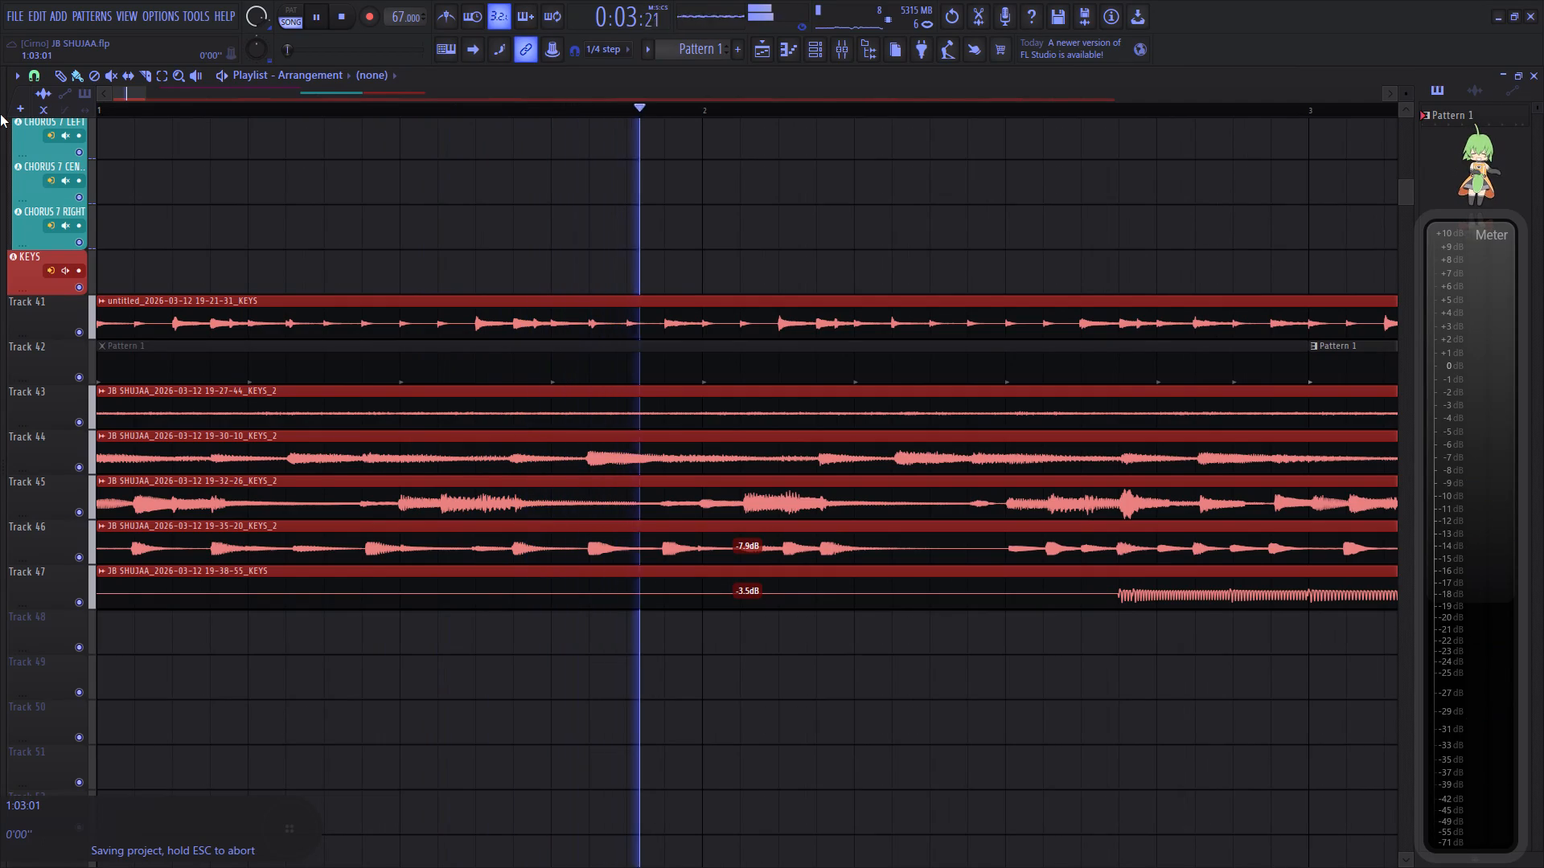
left_click_drag(0, 114, 2, 115)
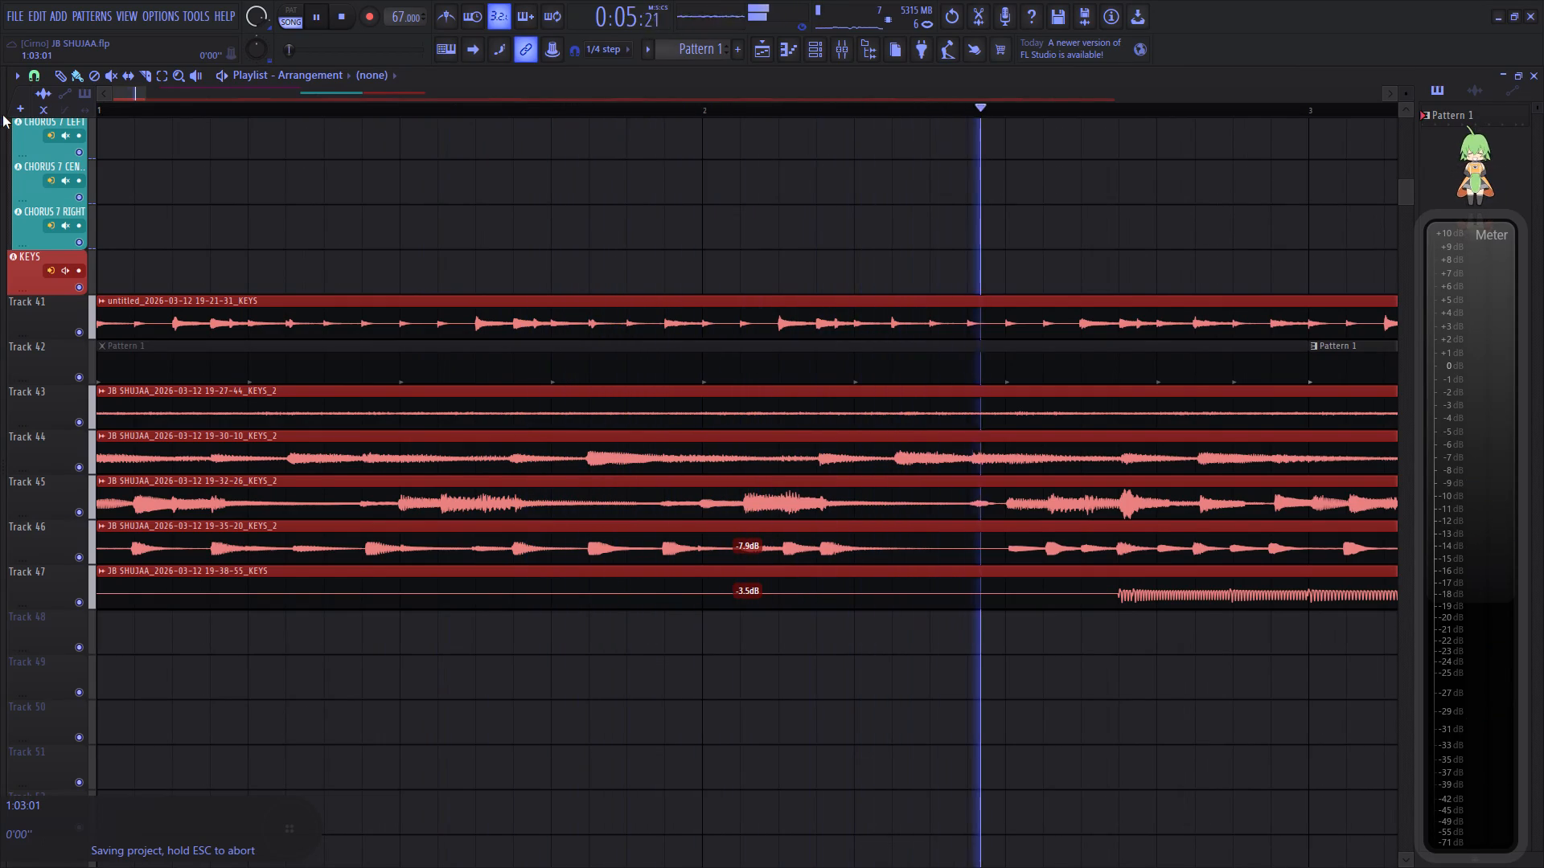
left_click_drag(2, 115, 262, 143)
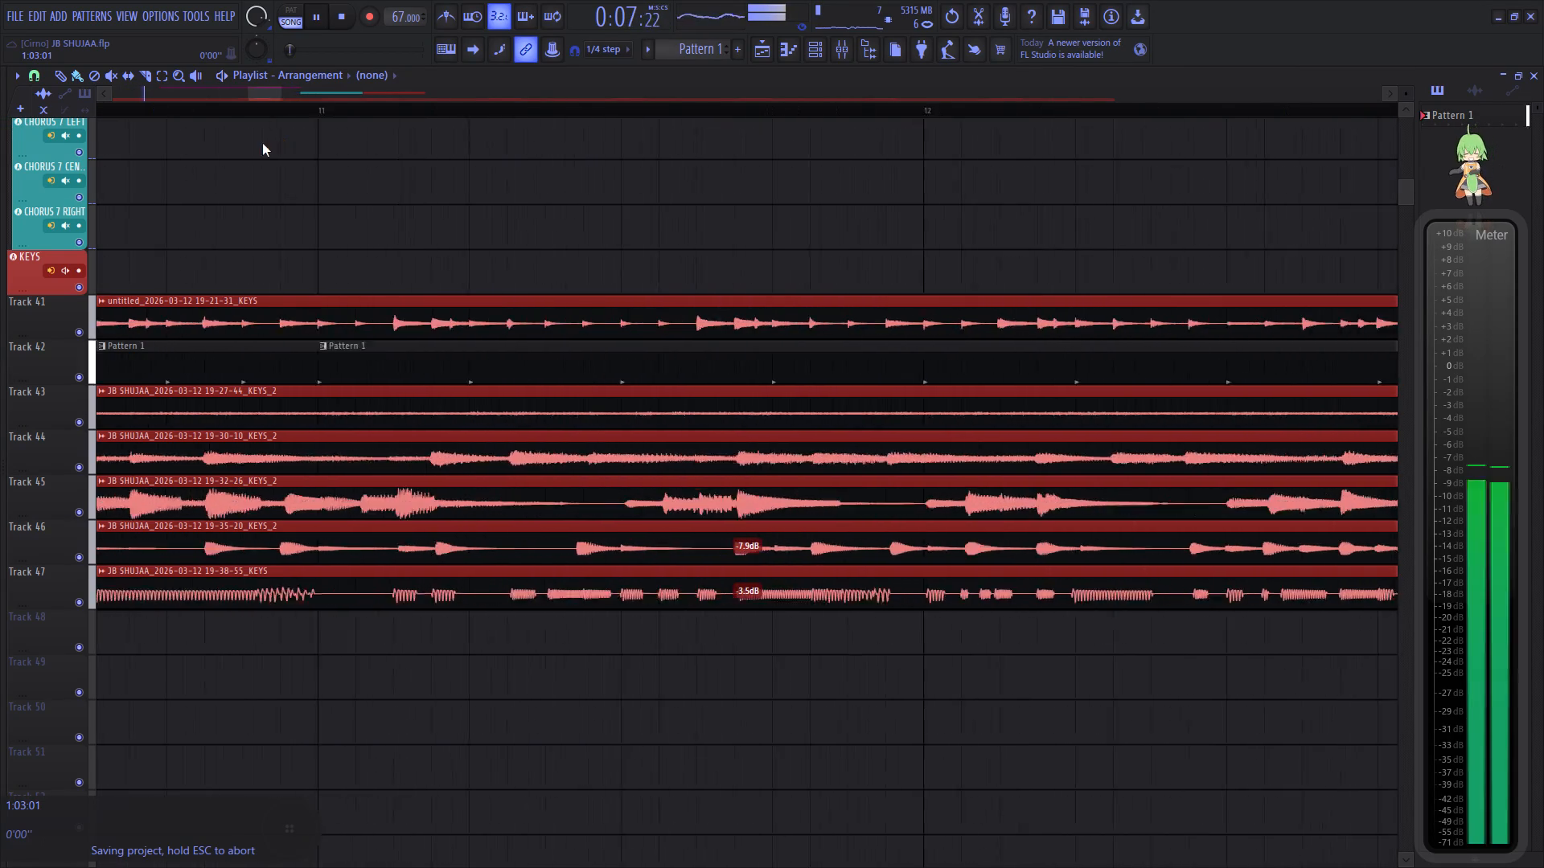
left_click_drag(262, 143, 237, 158)
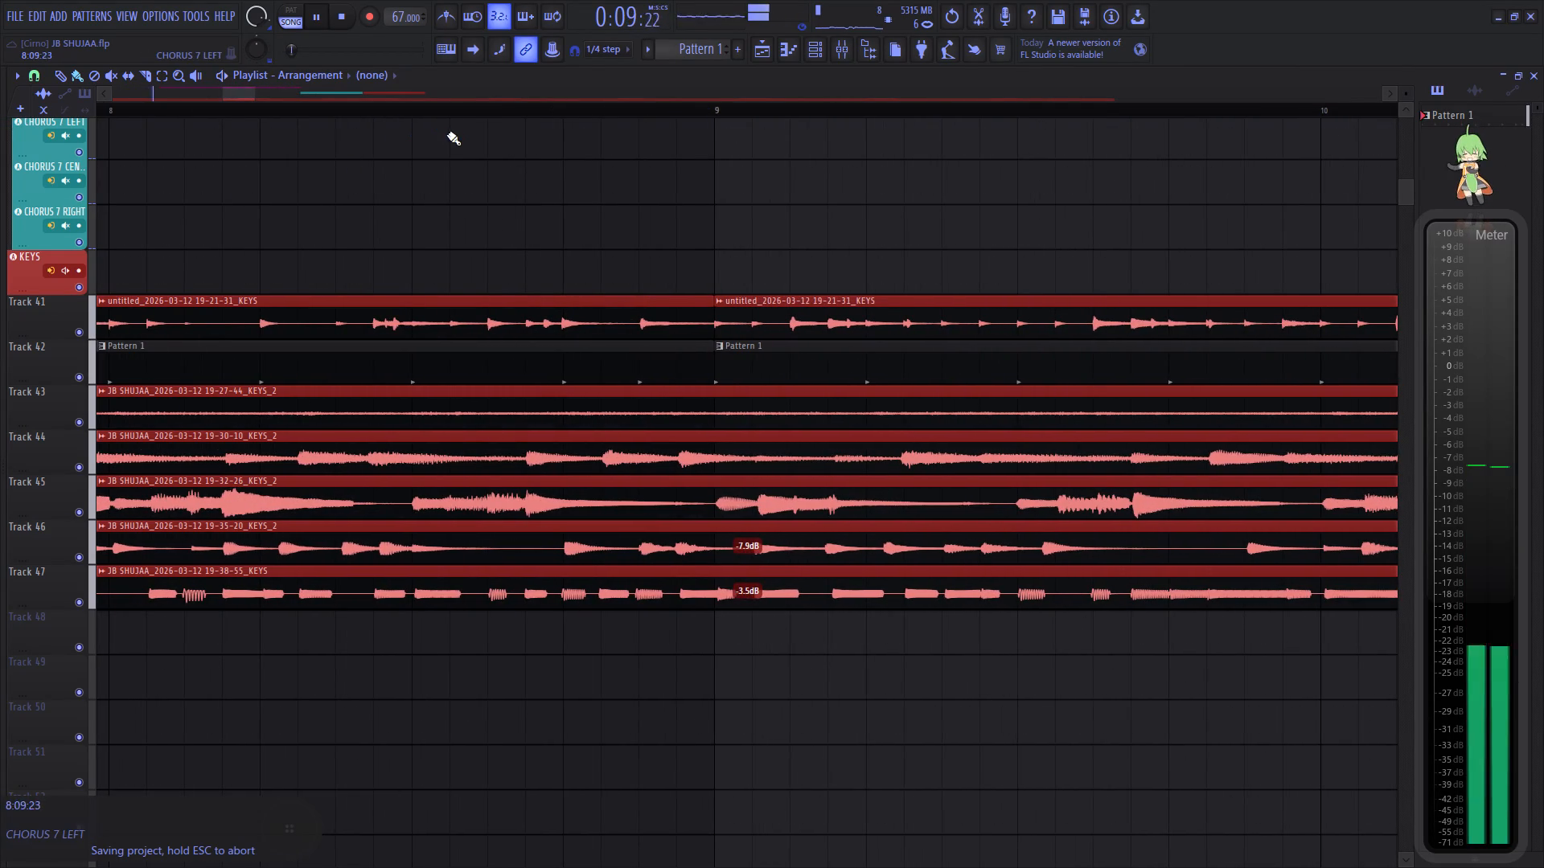
scroll(470, 107, "down", 19)
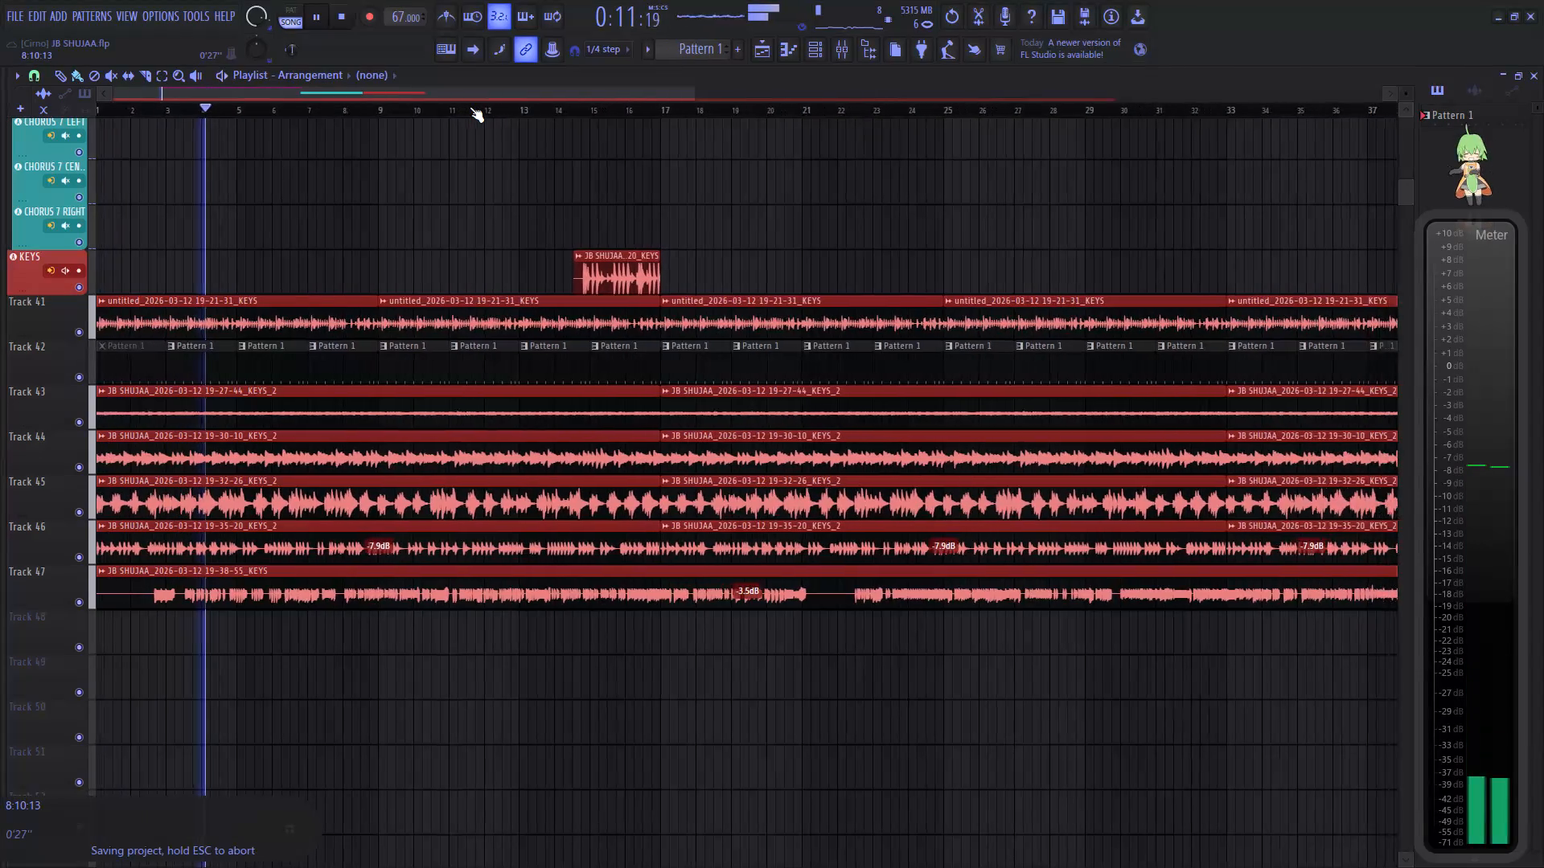
key("space")
At bar 17, slice off the overhanging ends of the clips on KEYS, Track 45 and Track 46, and split Track 47's clip.
scroll(664, 112, "up", 2)
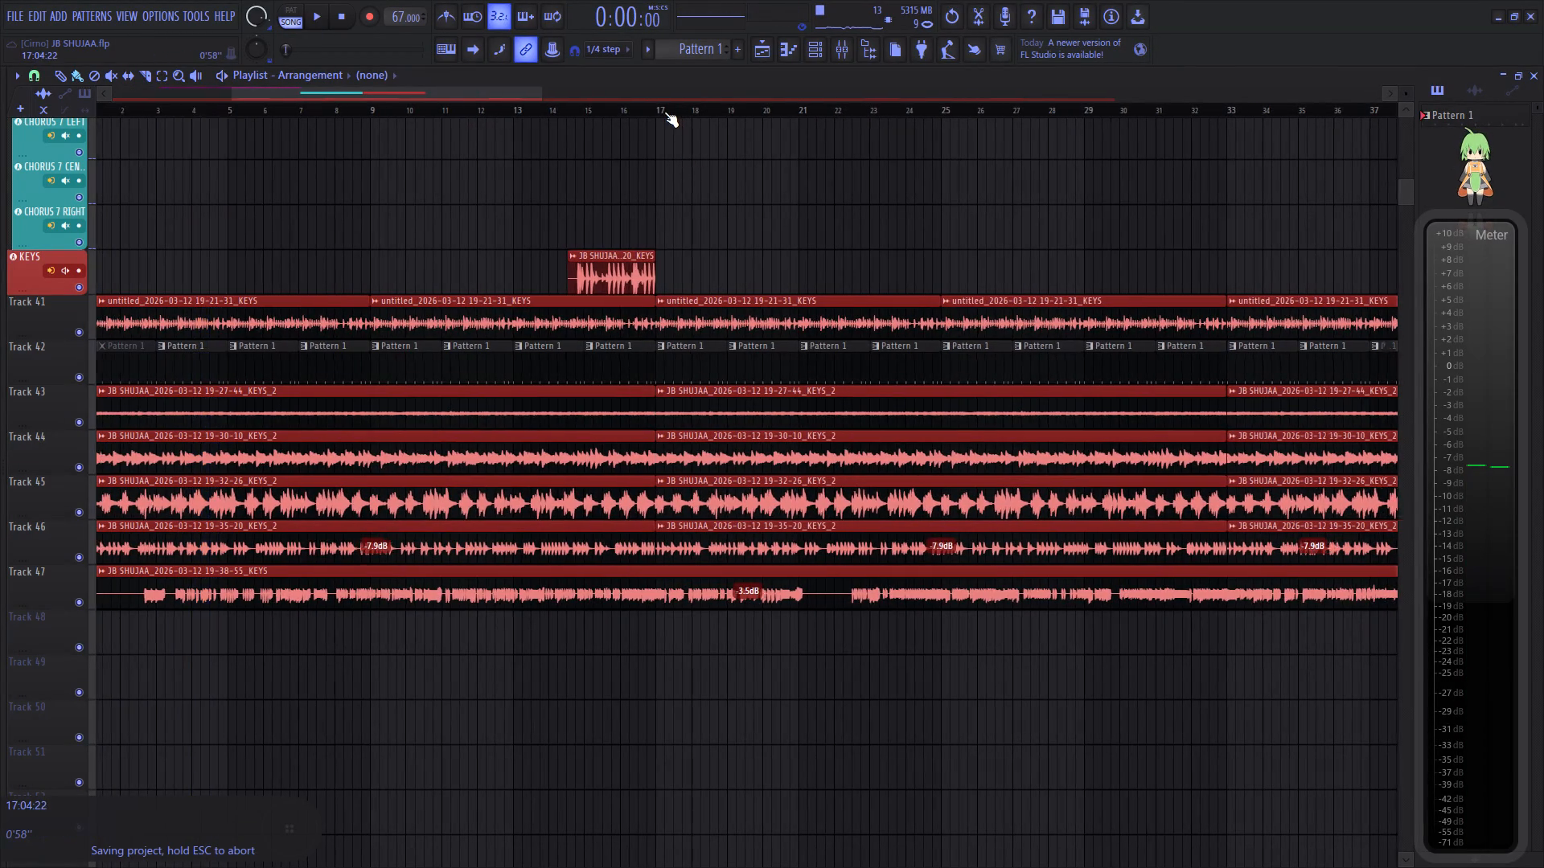
scroll(664, 112, "up", 13)
scroll(589, 113, "up", 7)
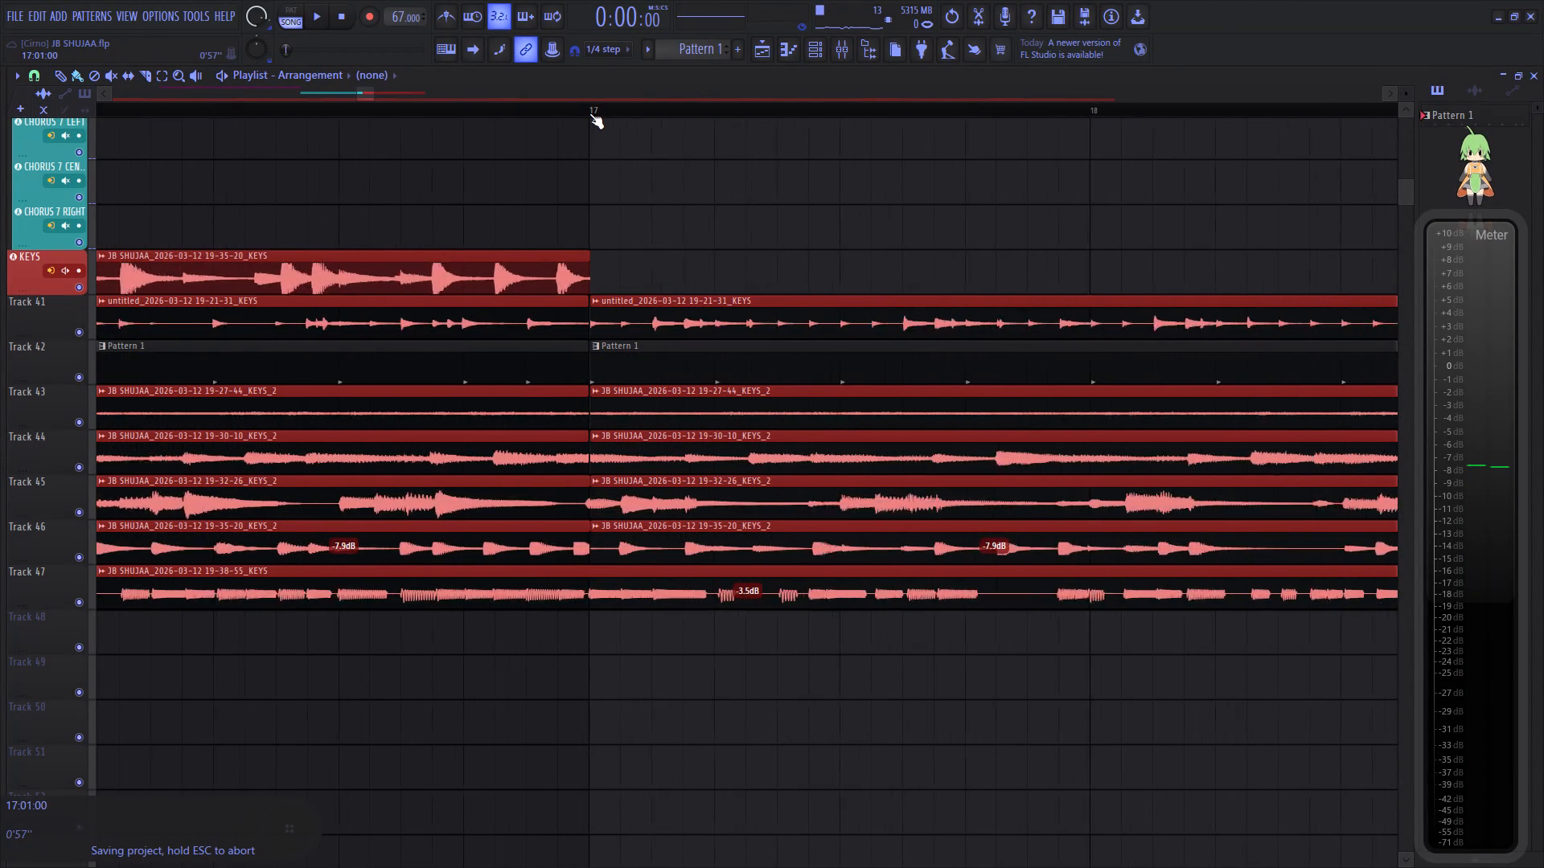
scroll(589, 113, "up", 7)
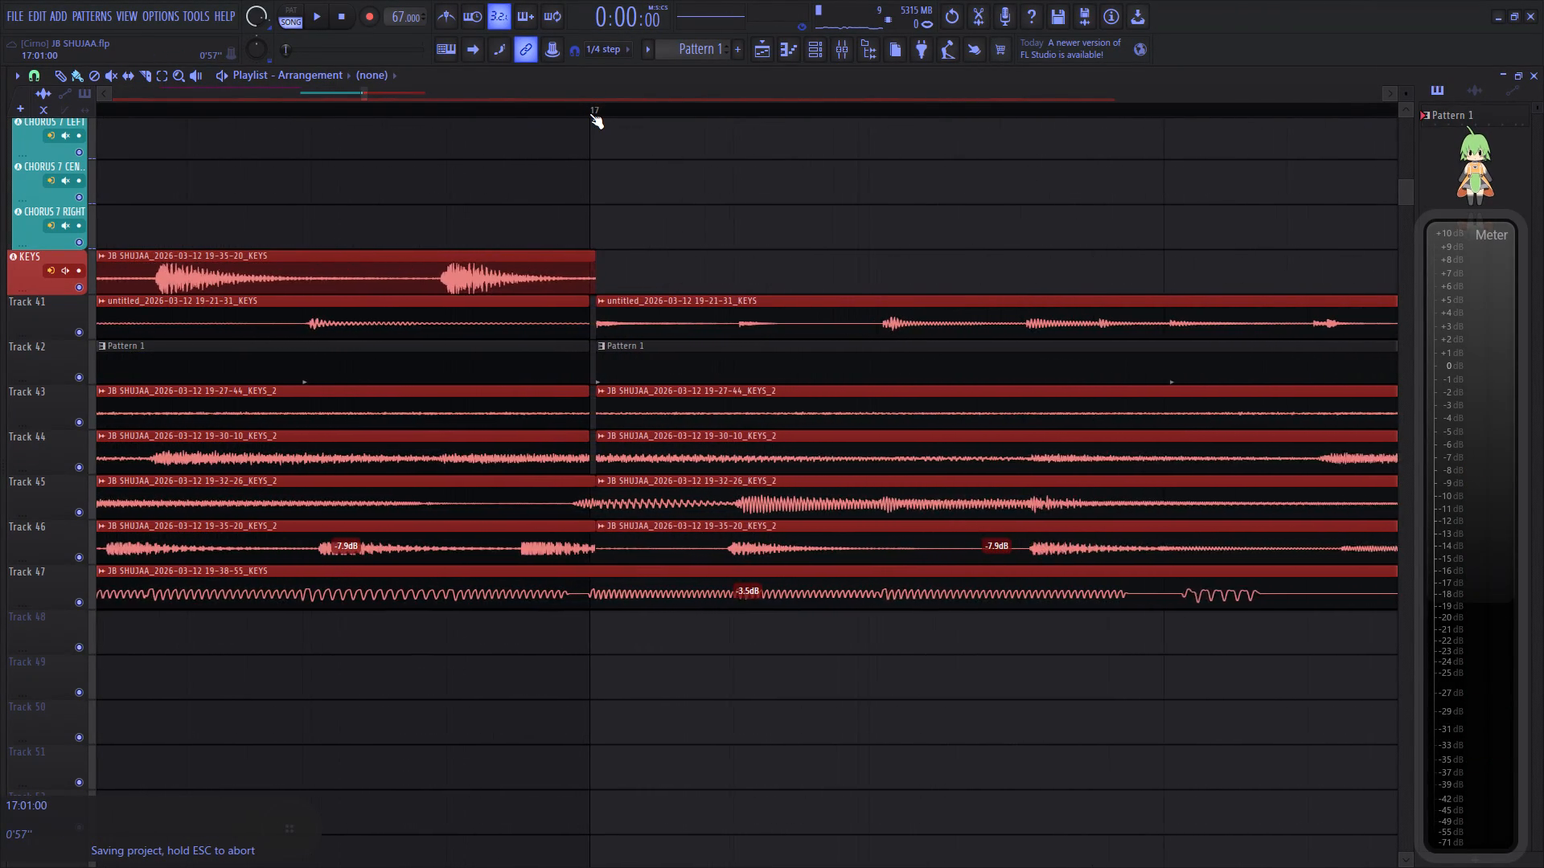
scroll(589, 113, "up", 4)
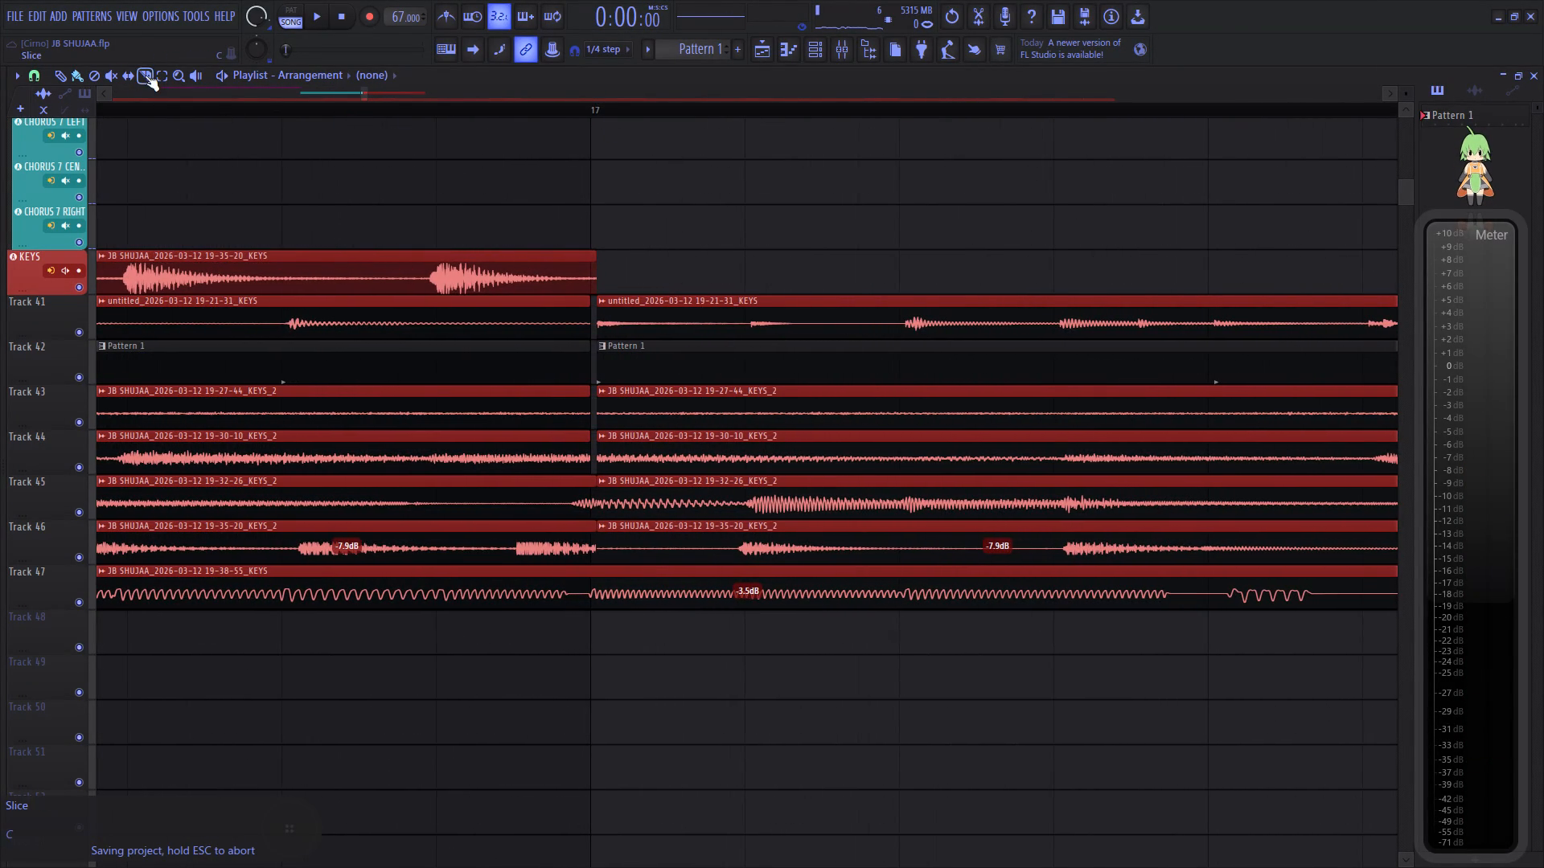
left_click(145, 76)
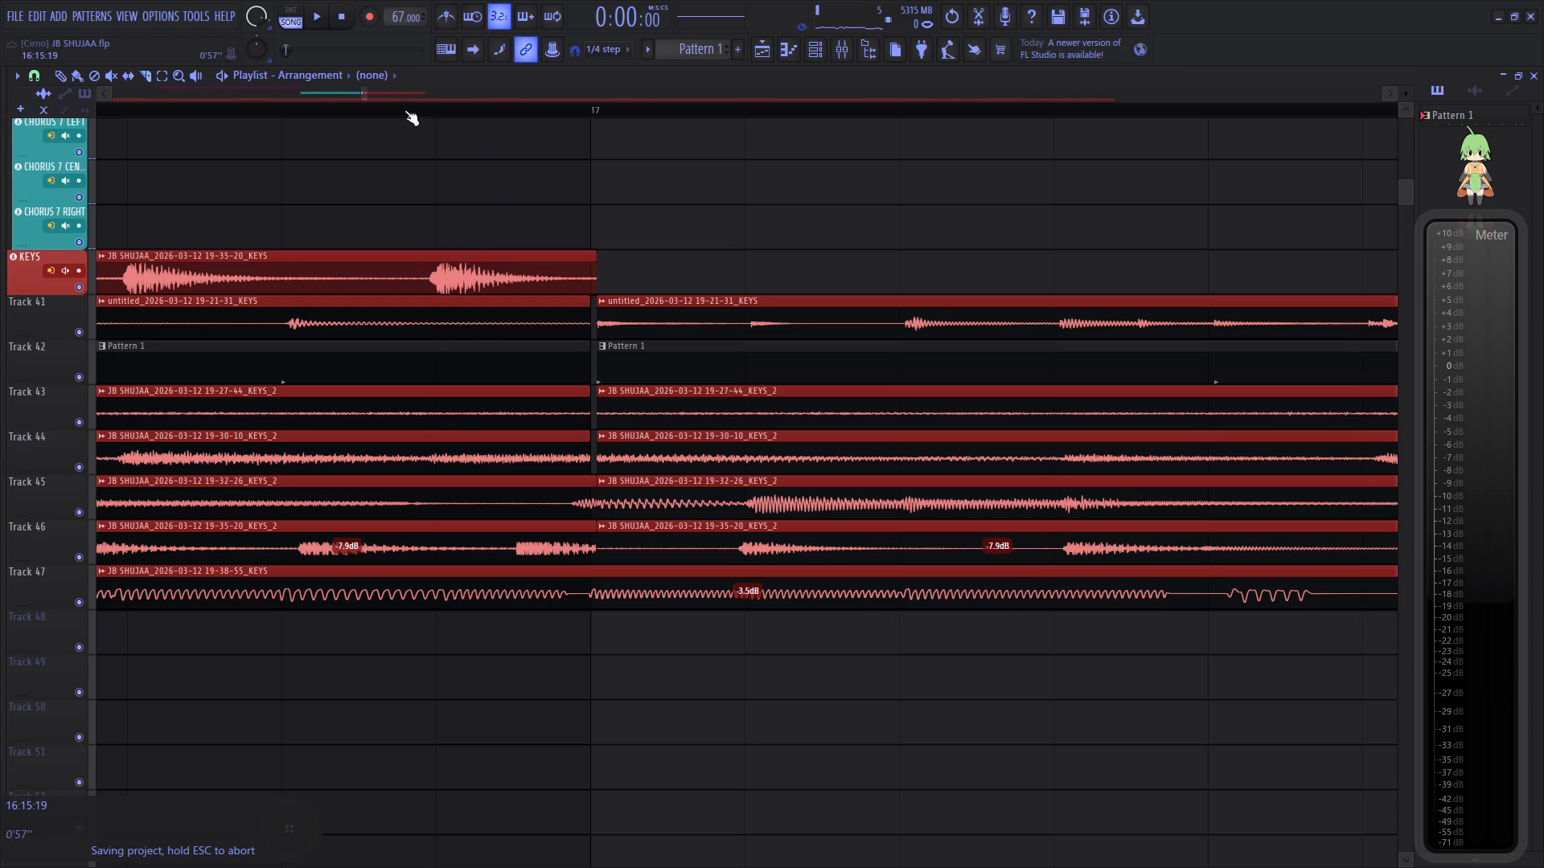
left_click(398, 108)
key("space")
key("space")
key("space")
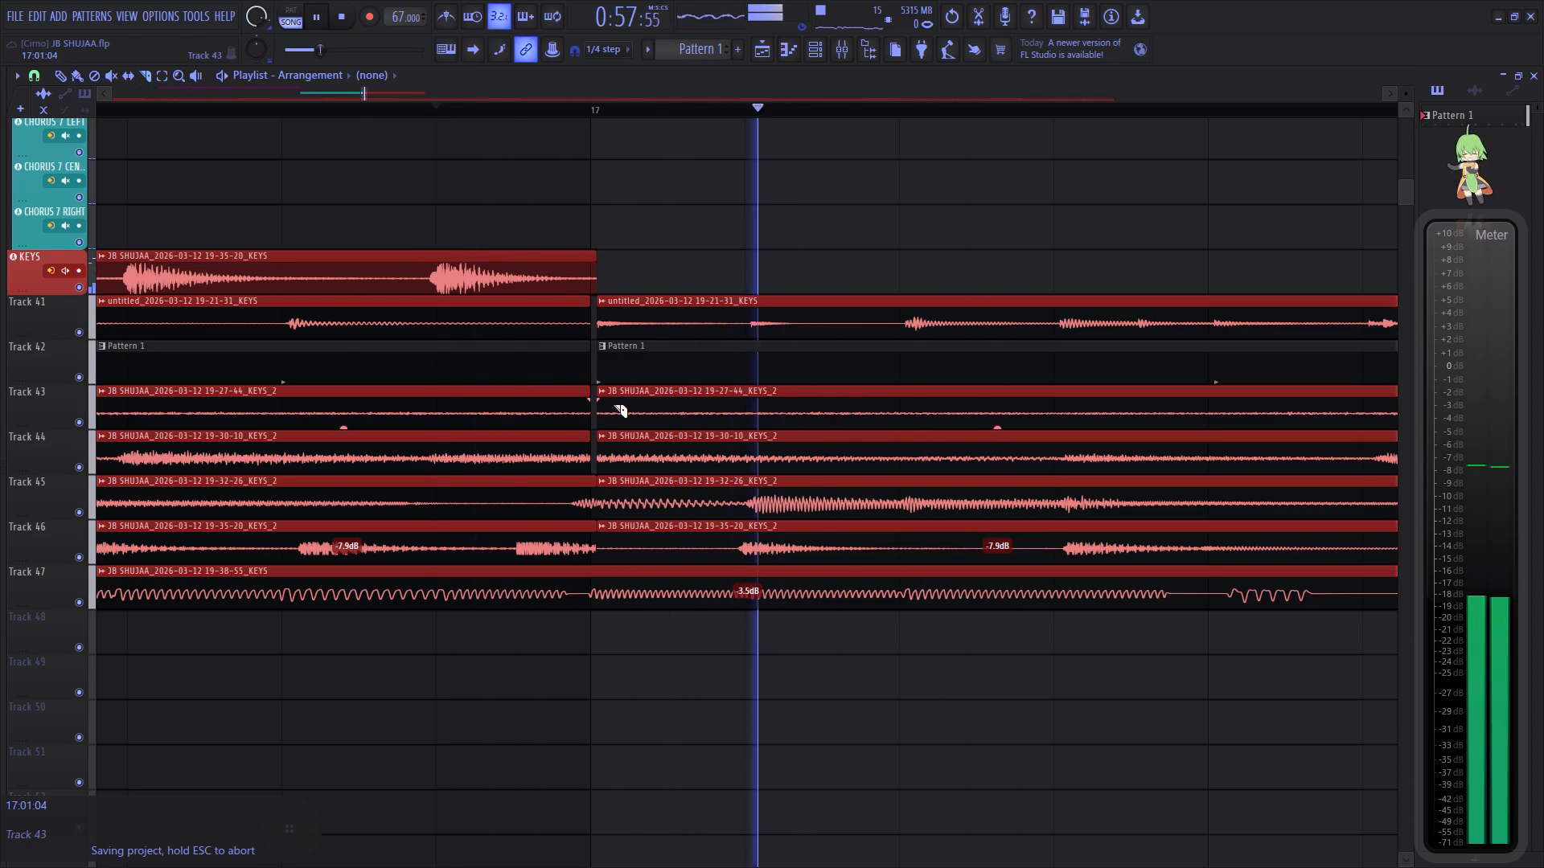
key("space")
key("space")
key("space")
right_click(591, 283)
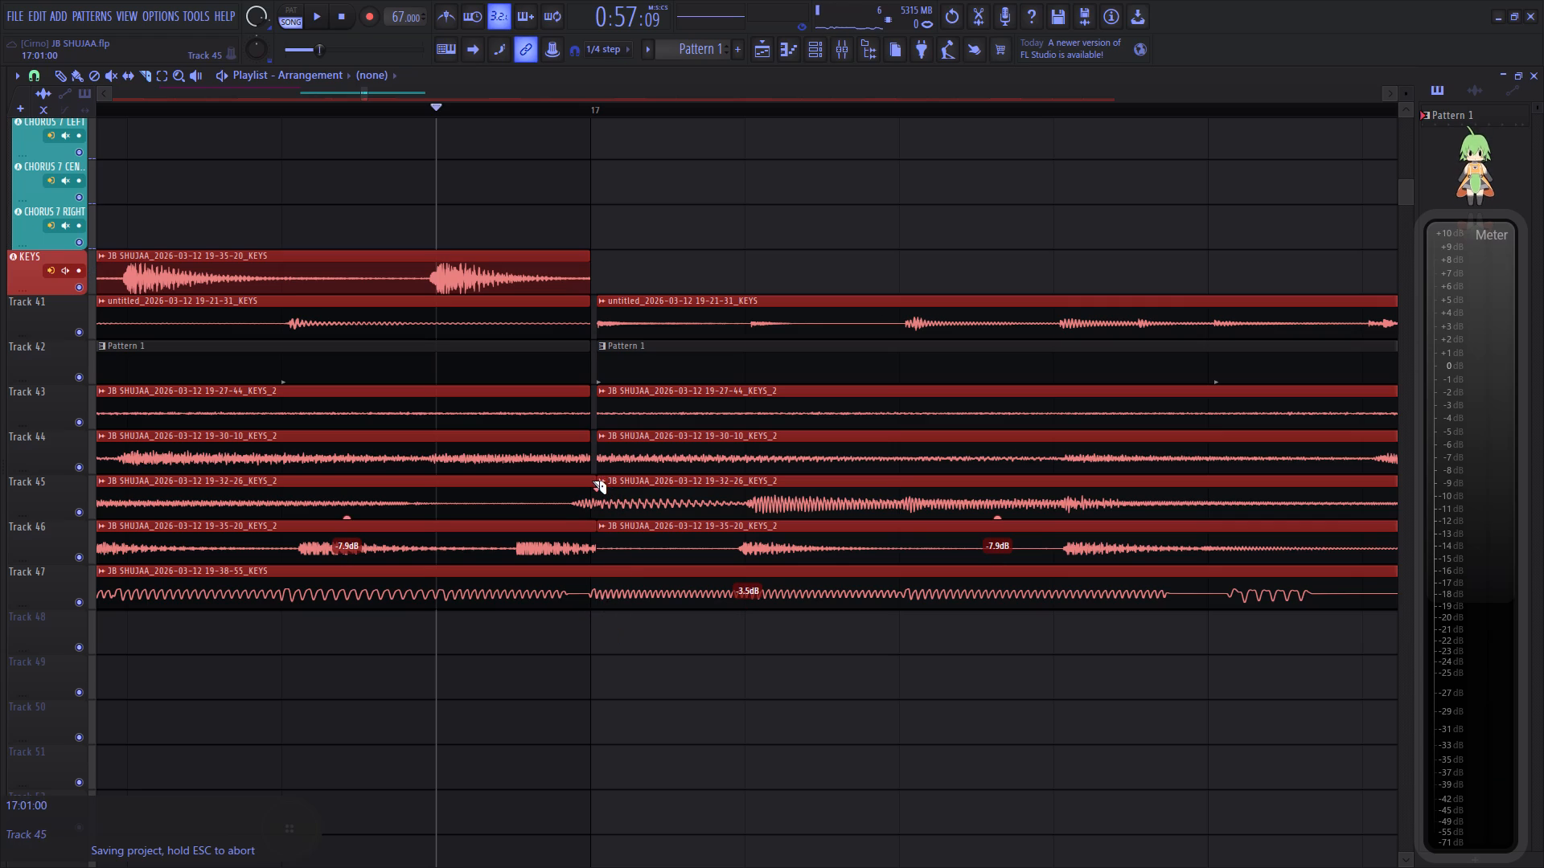
right_click_drag(592, 481, 590, 538)
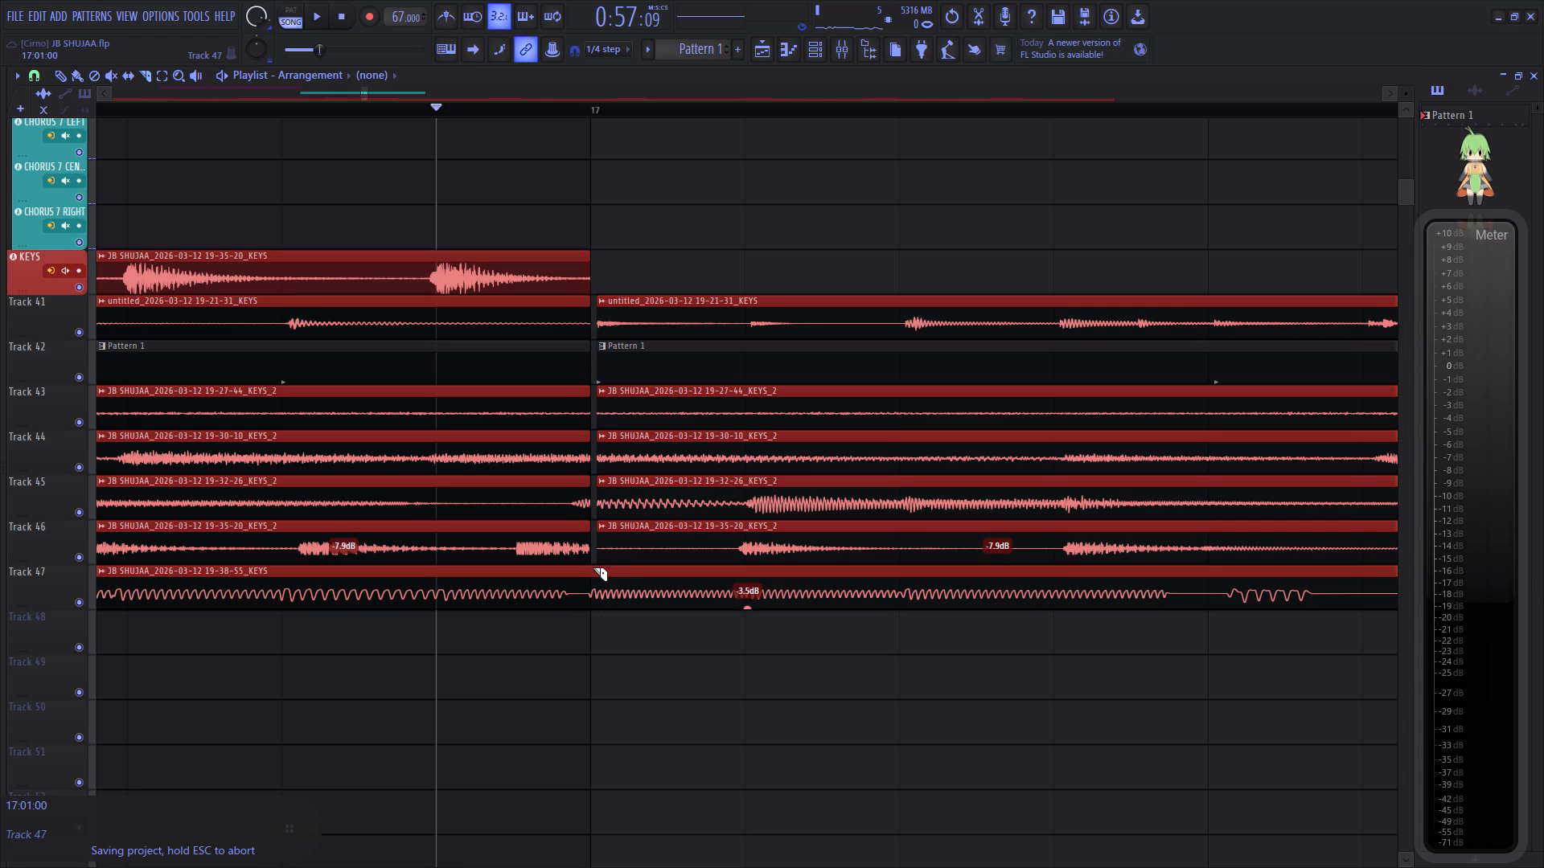
left_click_drag(592, 569, 590, 596)
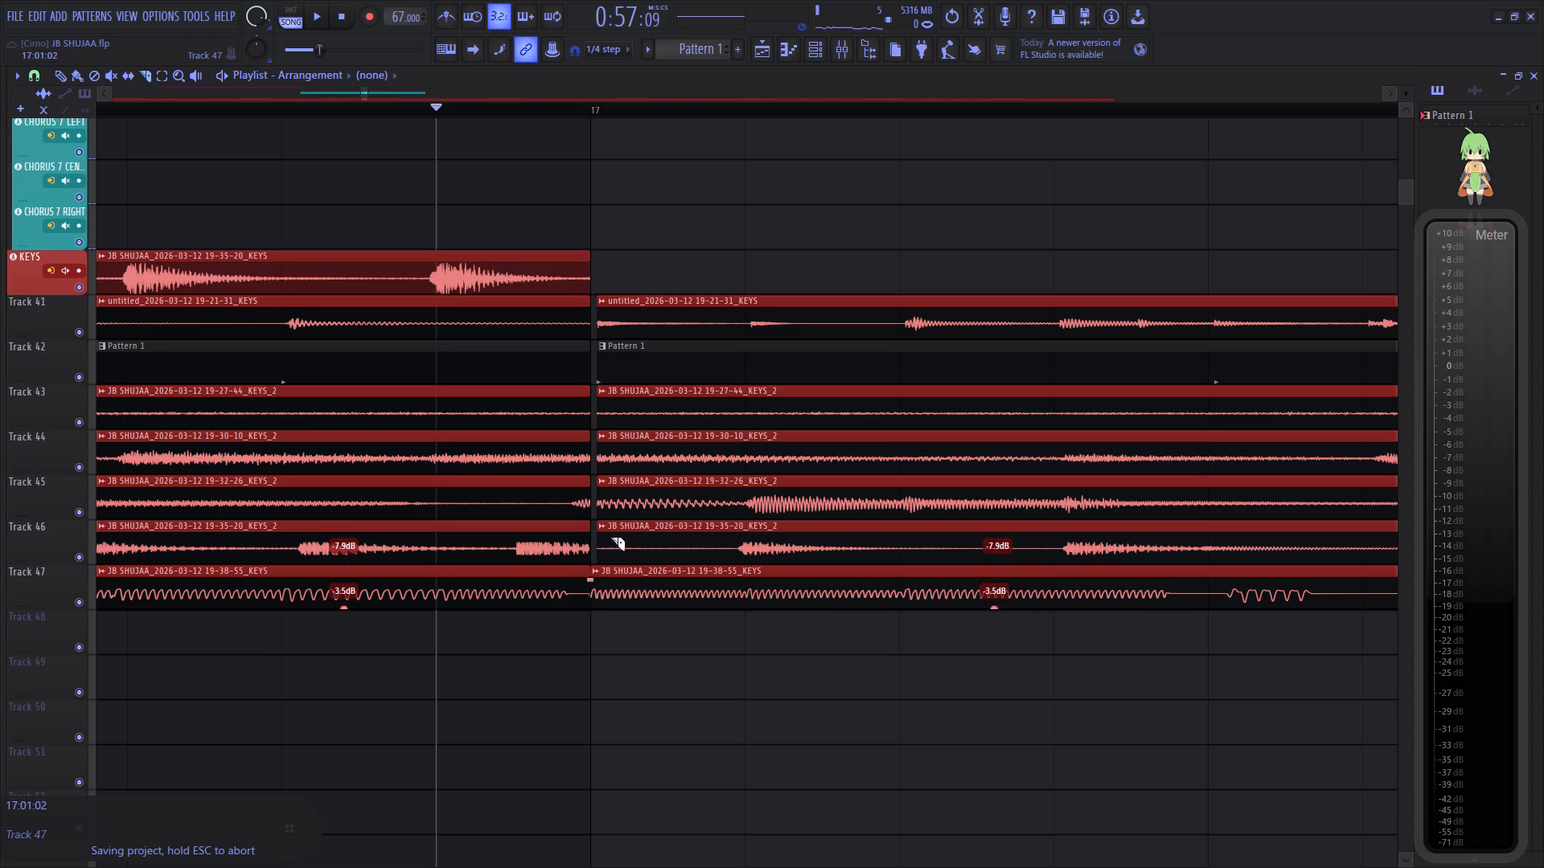
Delete all clips from bar 33 onward on Track 41 through Track 46.
scroll(343, 113, "down", 11)
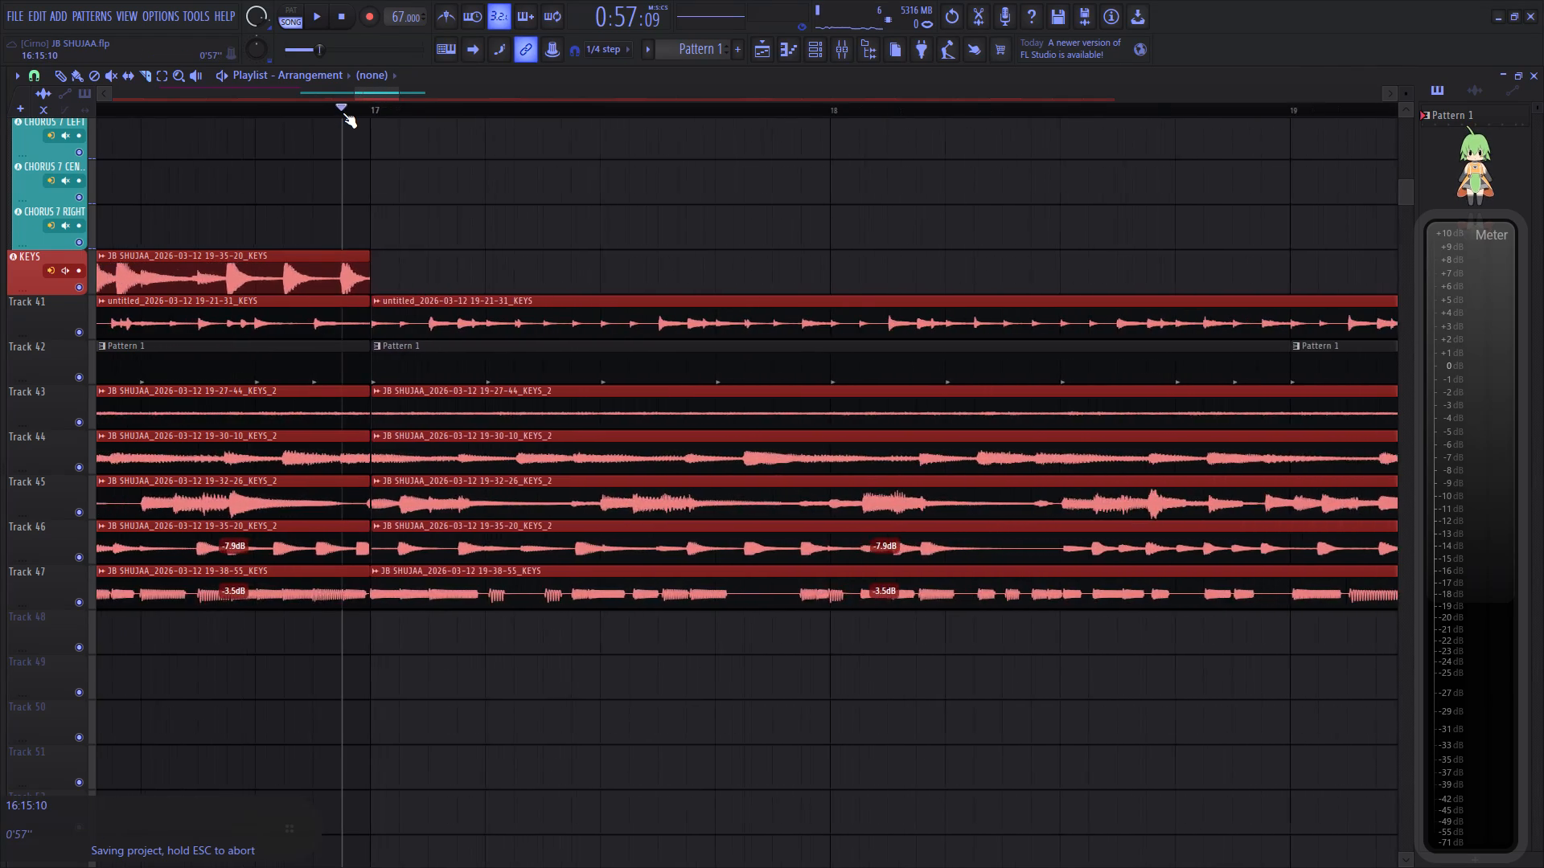
scroll(343, 113, "down", 12)
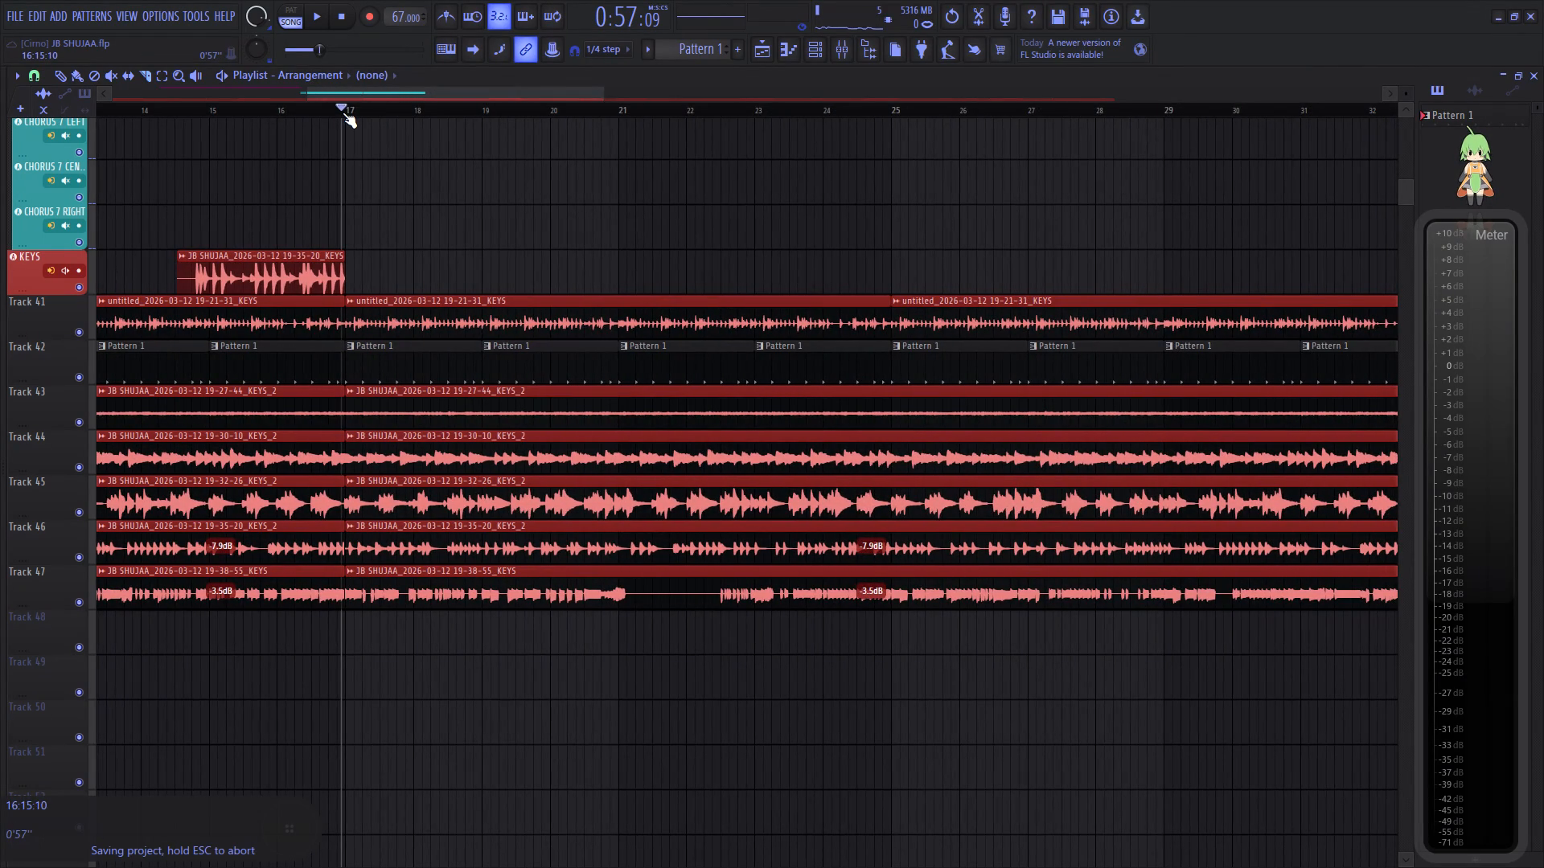
scroll(343, 113, "down", 5)
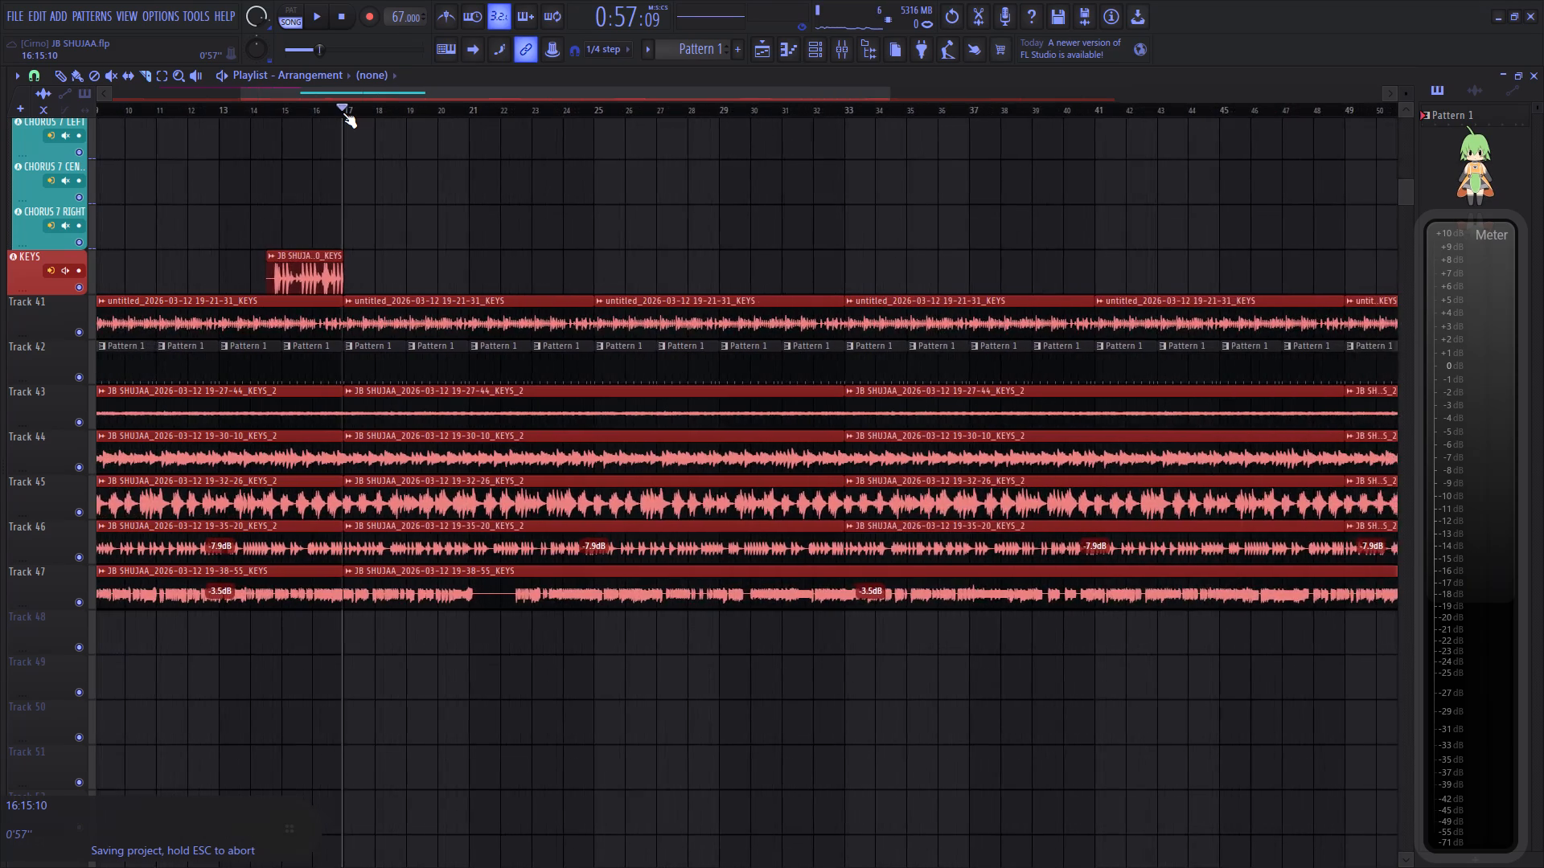
scroll(343, 113, "down", 5)
left_click(79, 76)
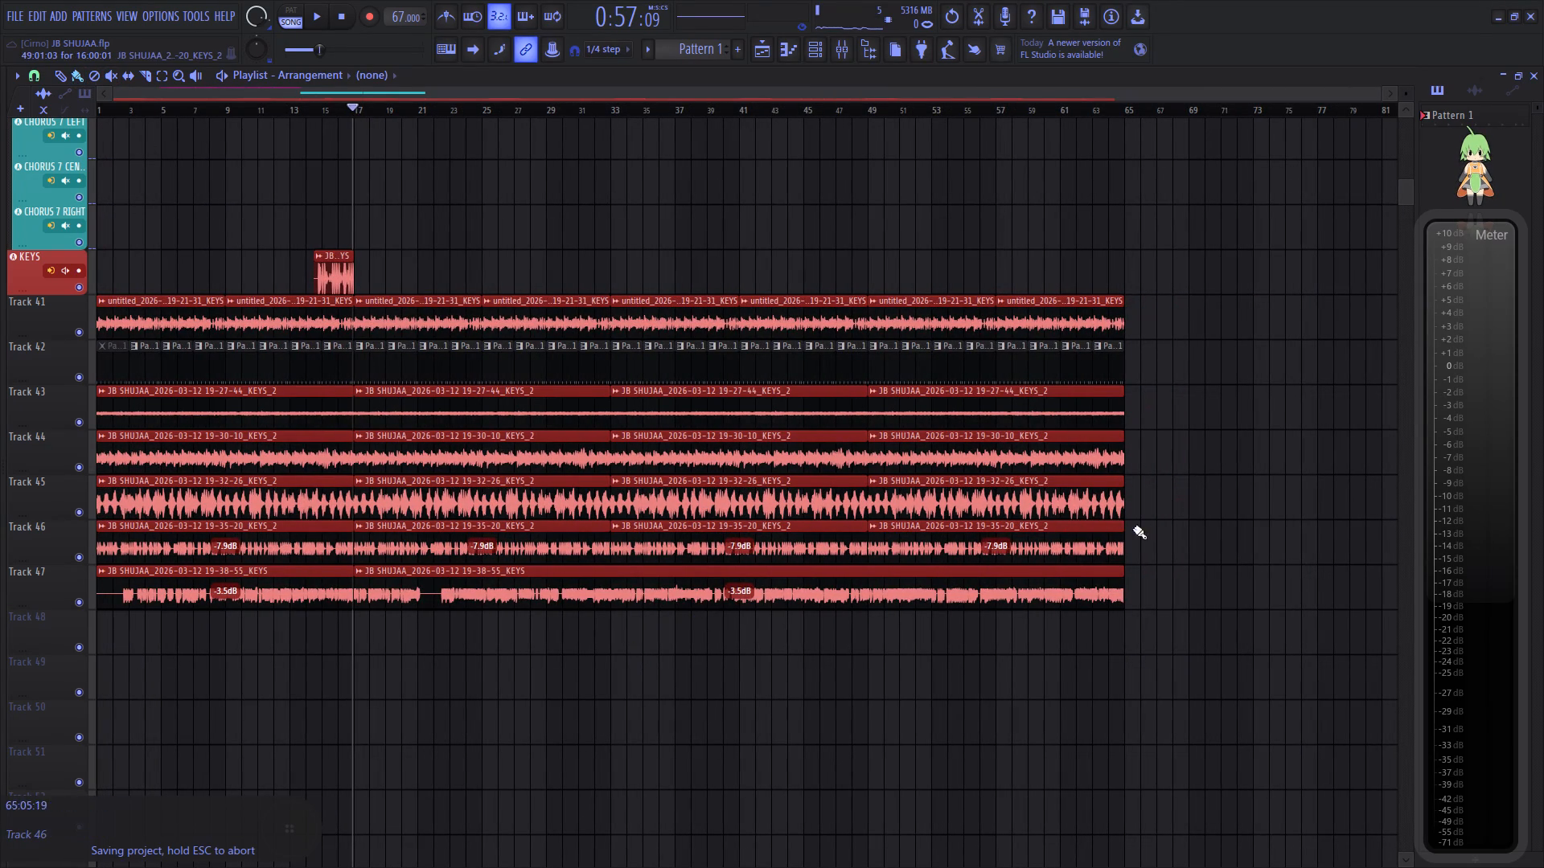
left_click_drag(1136, 527, 626, 312, "ctrl")
key("Delete")
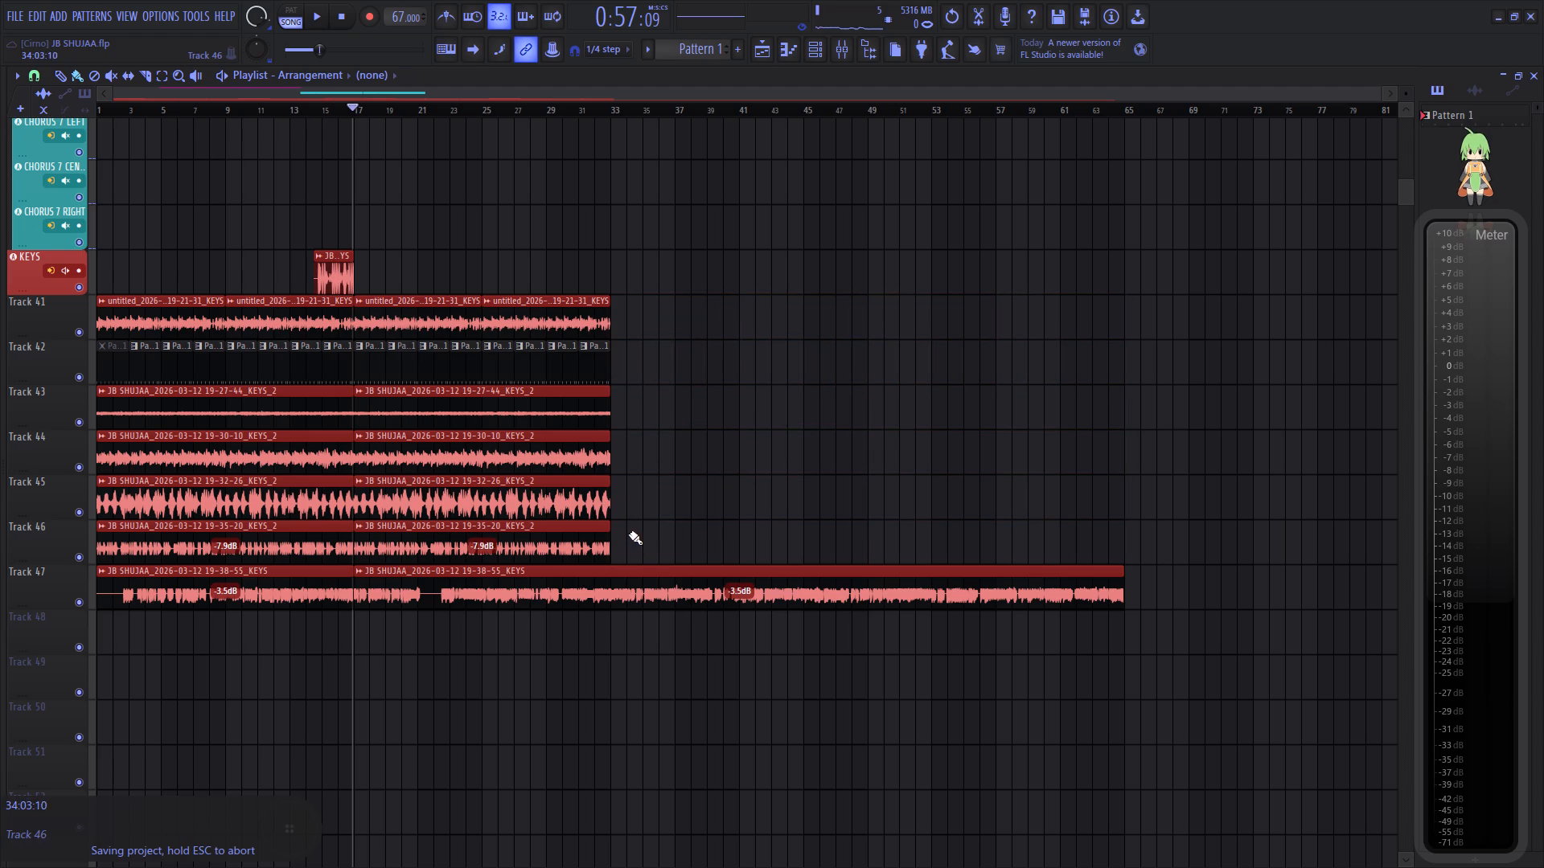
Select the clips from bar 17 to 33 on Track 41 through Track 46 and move them back to start exactly at bar 17.
left_click_drag(629, 534, 363, 326, "ctrl")
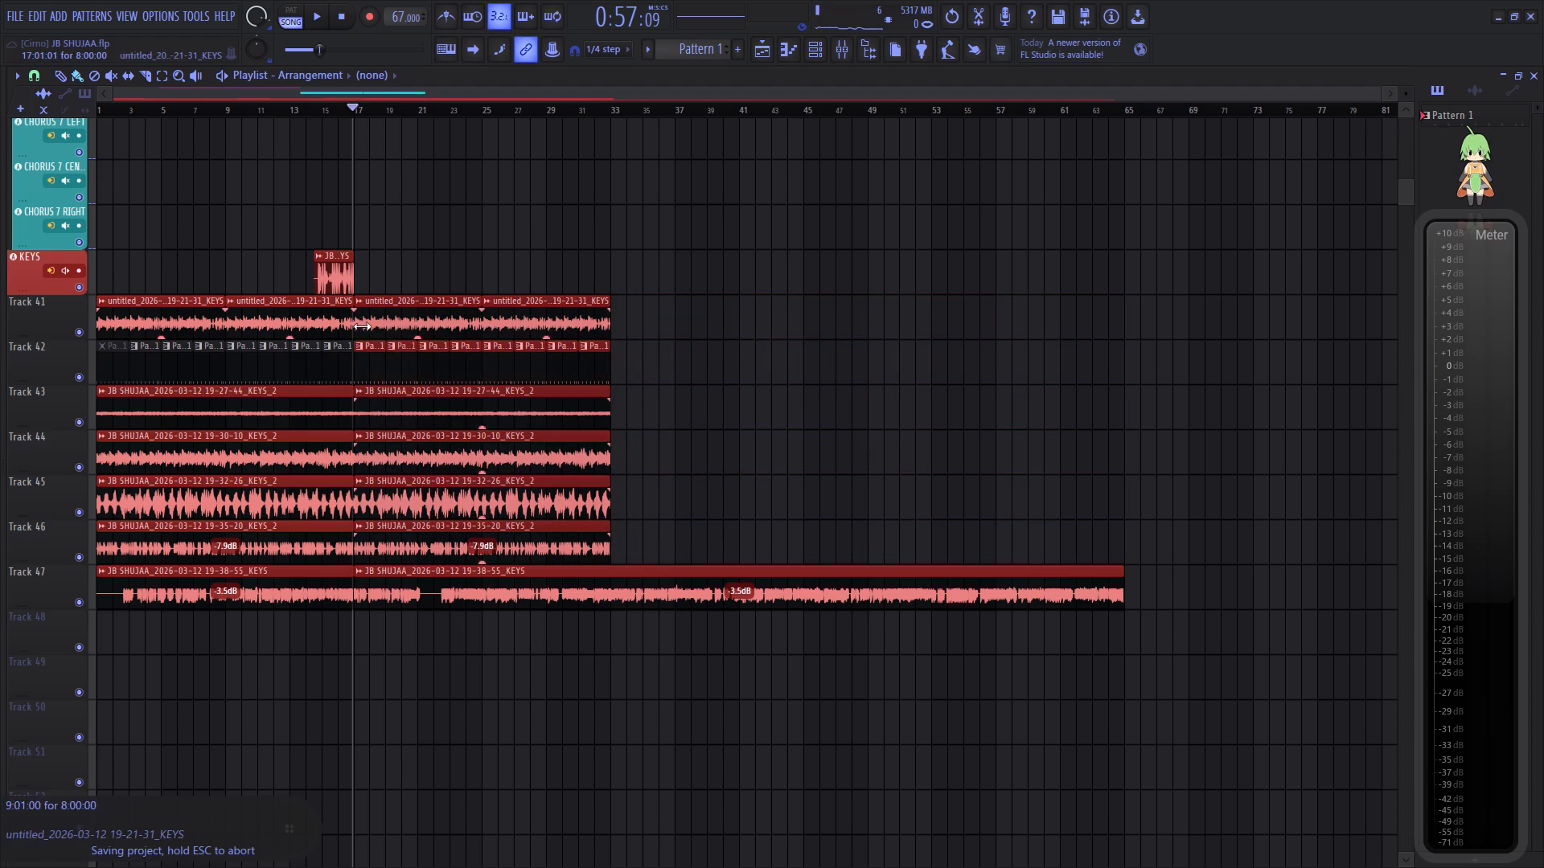
scroll(340, 114, "up", 15)
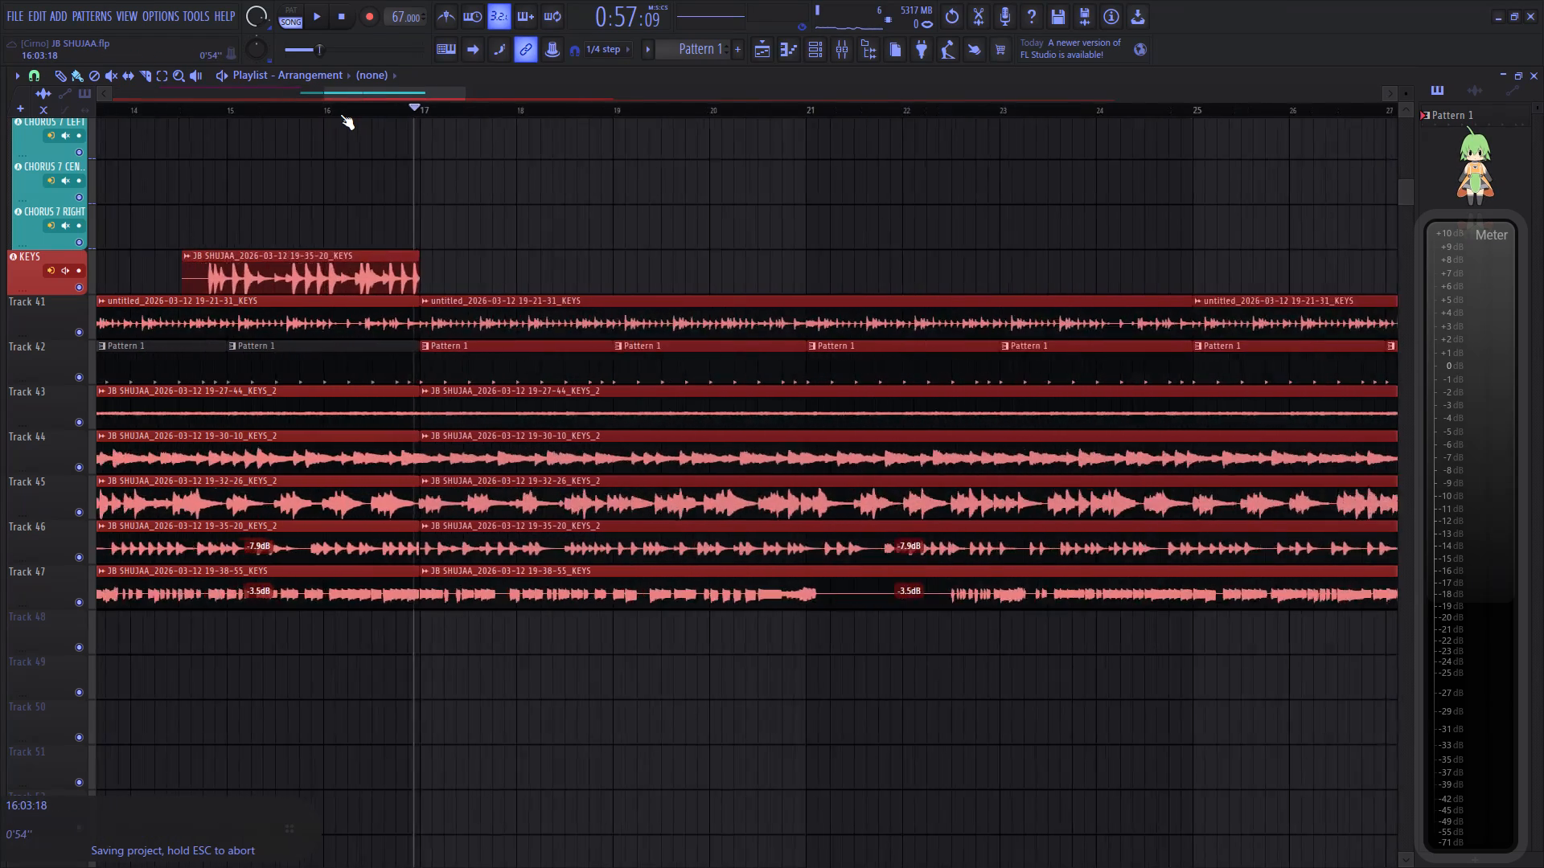
scroll(340, 114, "up", 8)
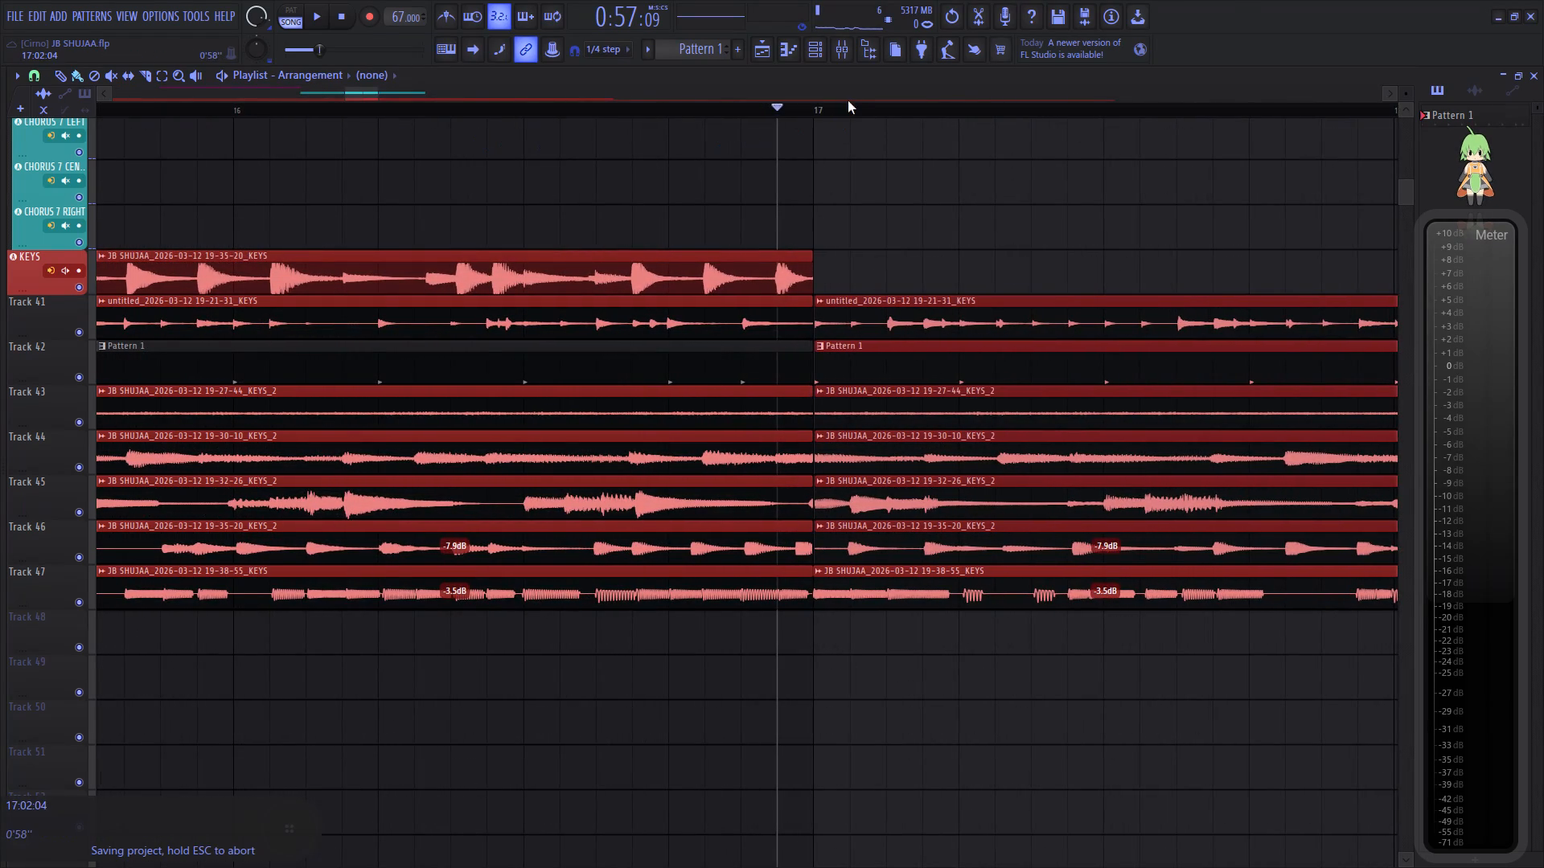
scroll(833, 105, "up", 11)
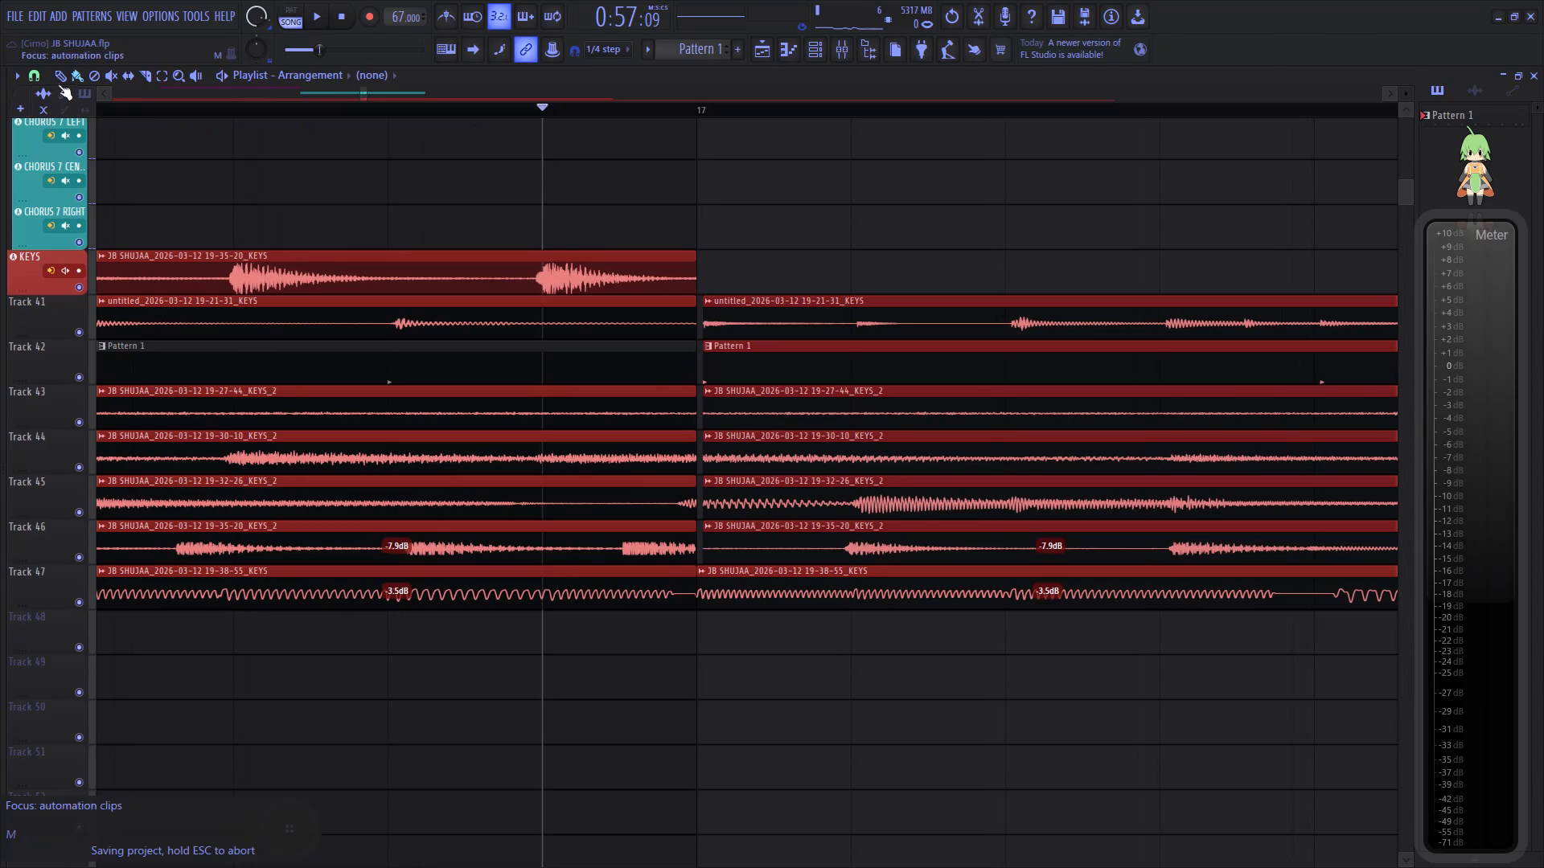
left_click(41, 76)
left_click(56, 153)
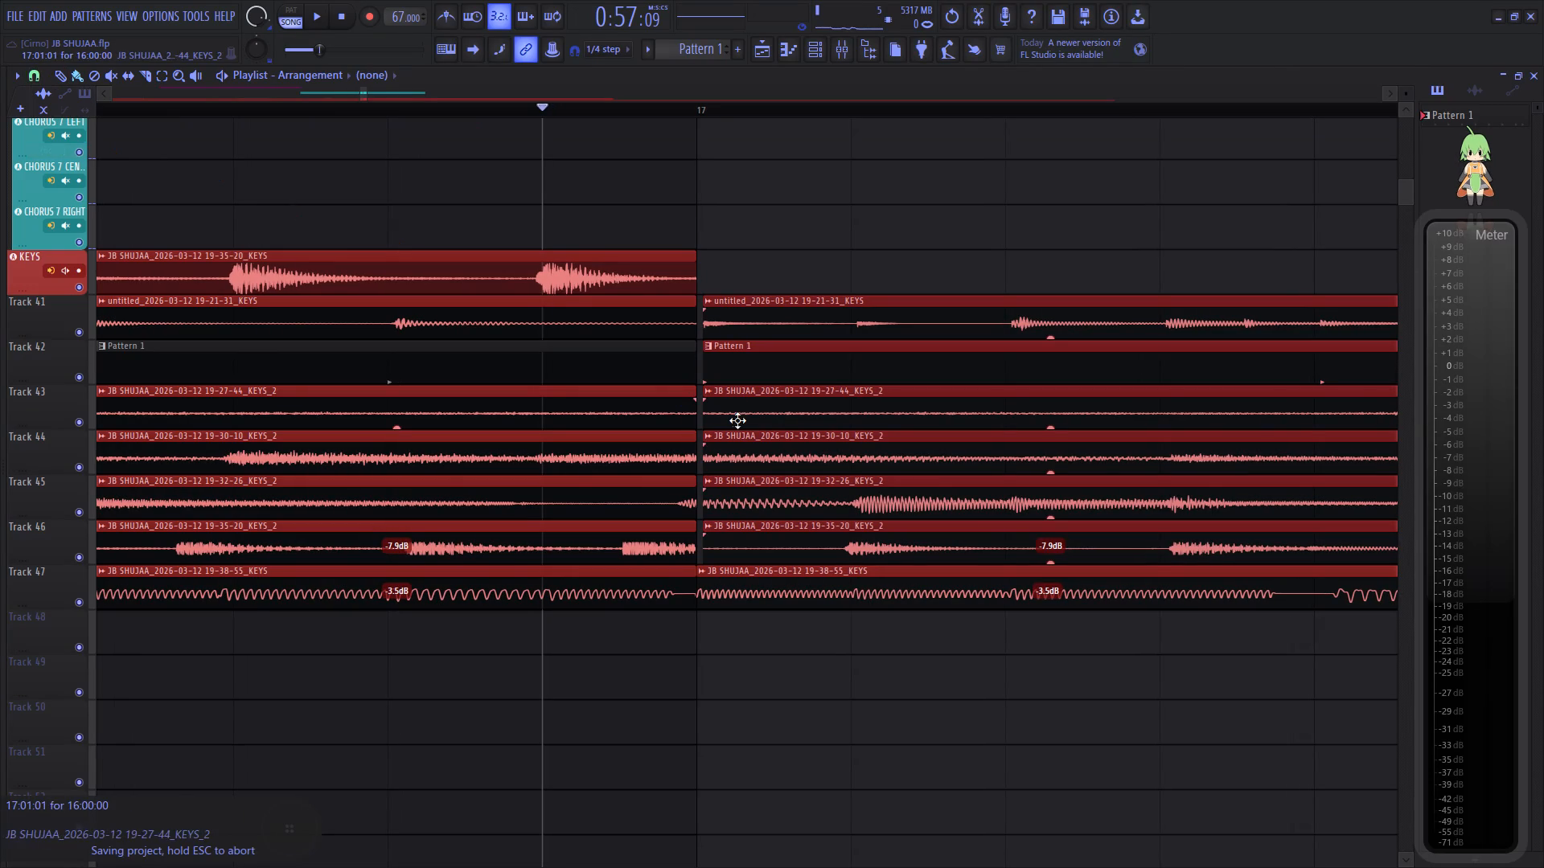
scroll(706, 113, "up", 8)
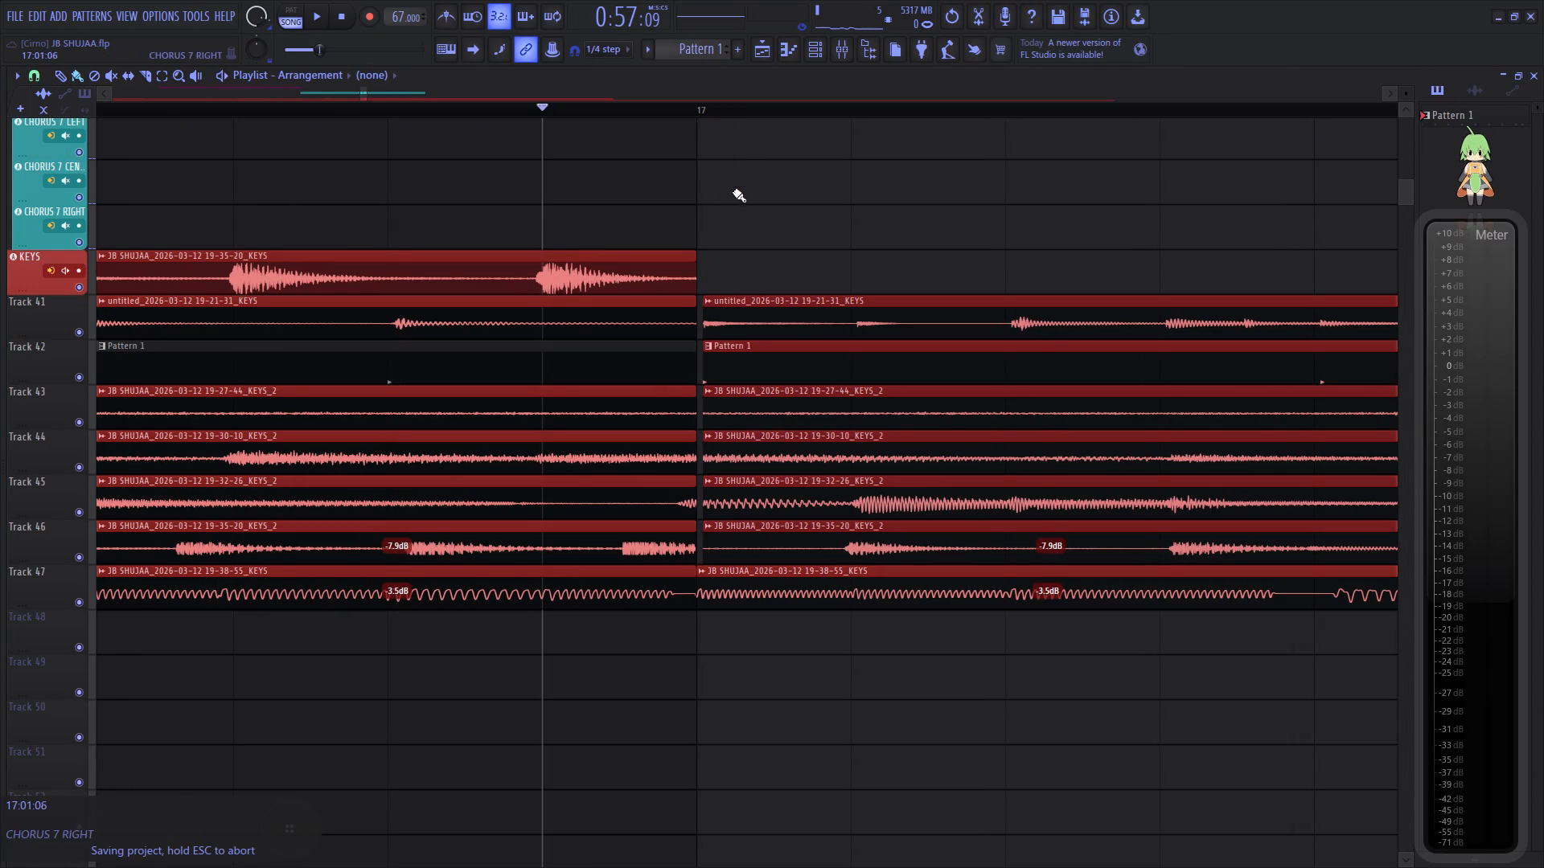
scroll(712, 109, "up", 8)
left_click_drag(754, 328, 747, 328)
Play the arrangement across bar 17 to check the join between the keys clips.
key("space")
key("space")
key("space")
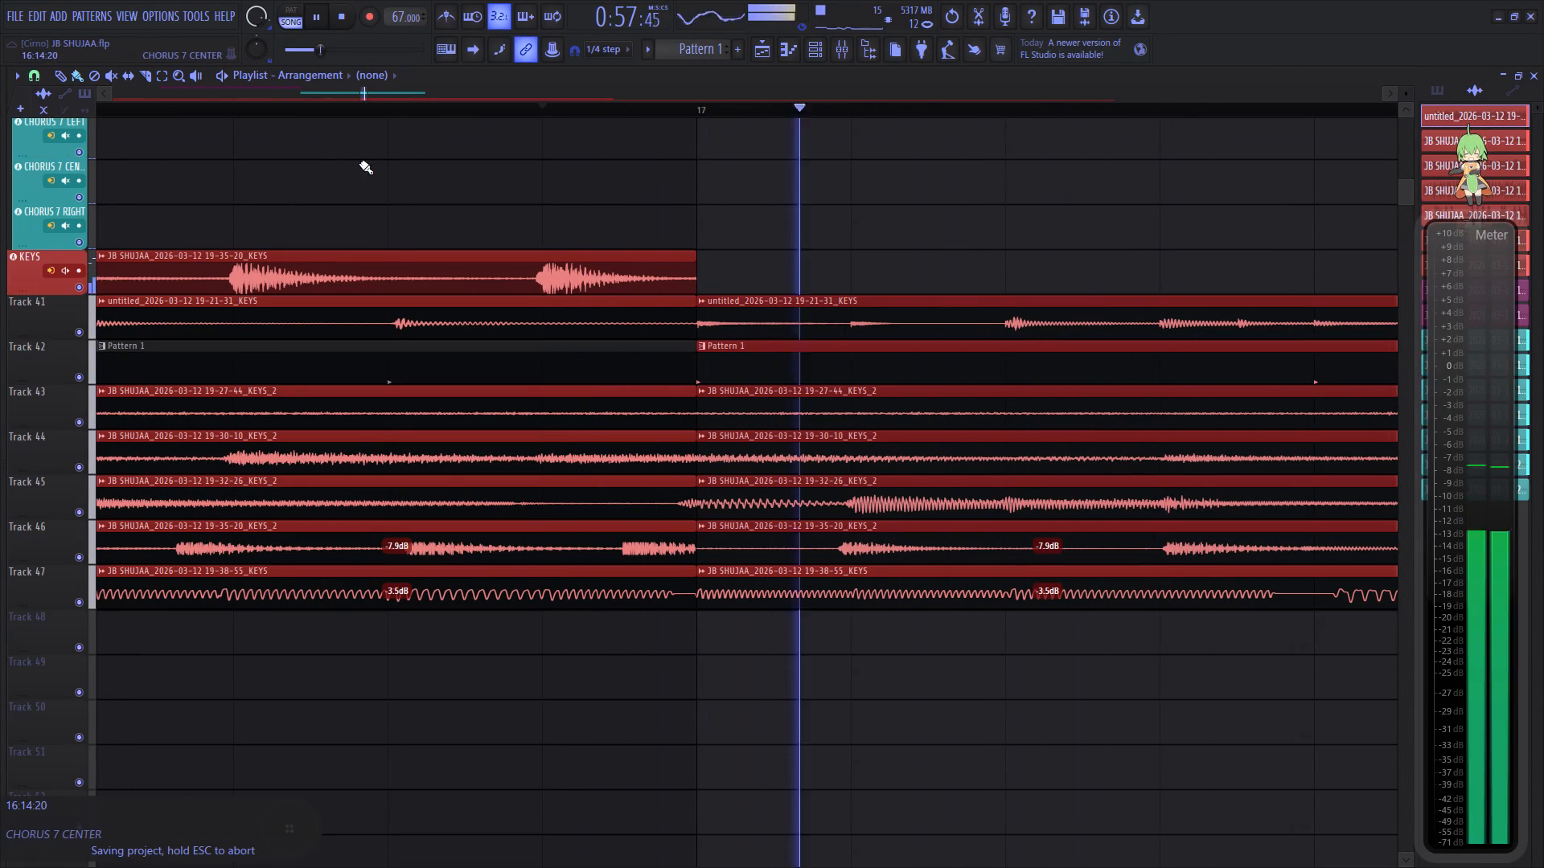
key("space")
key("space")
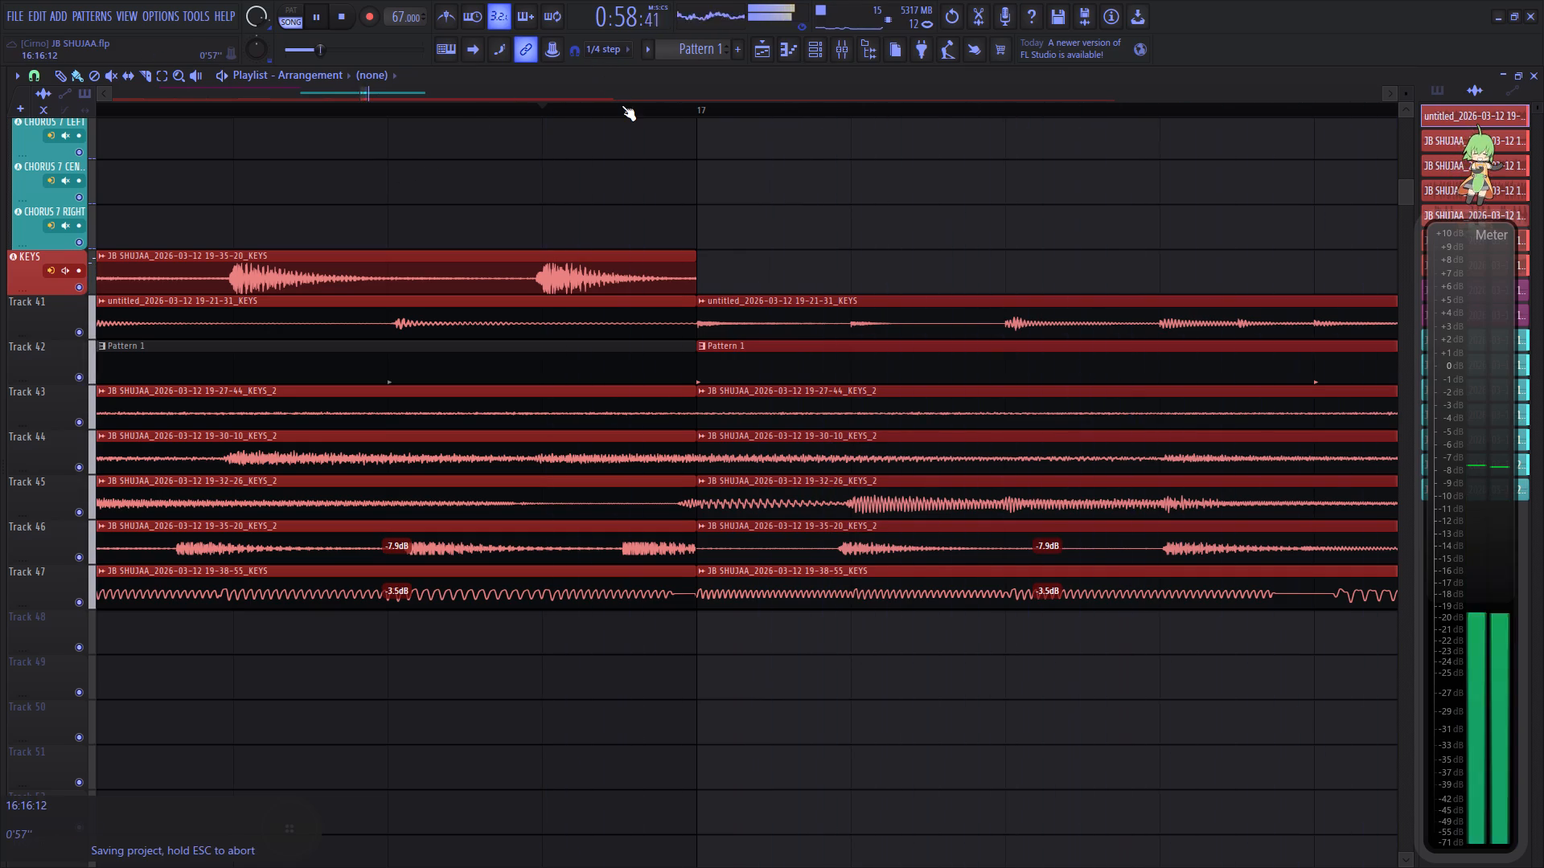
scroll(622, 106, "down", 12)
left_click(463, 102)
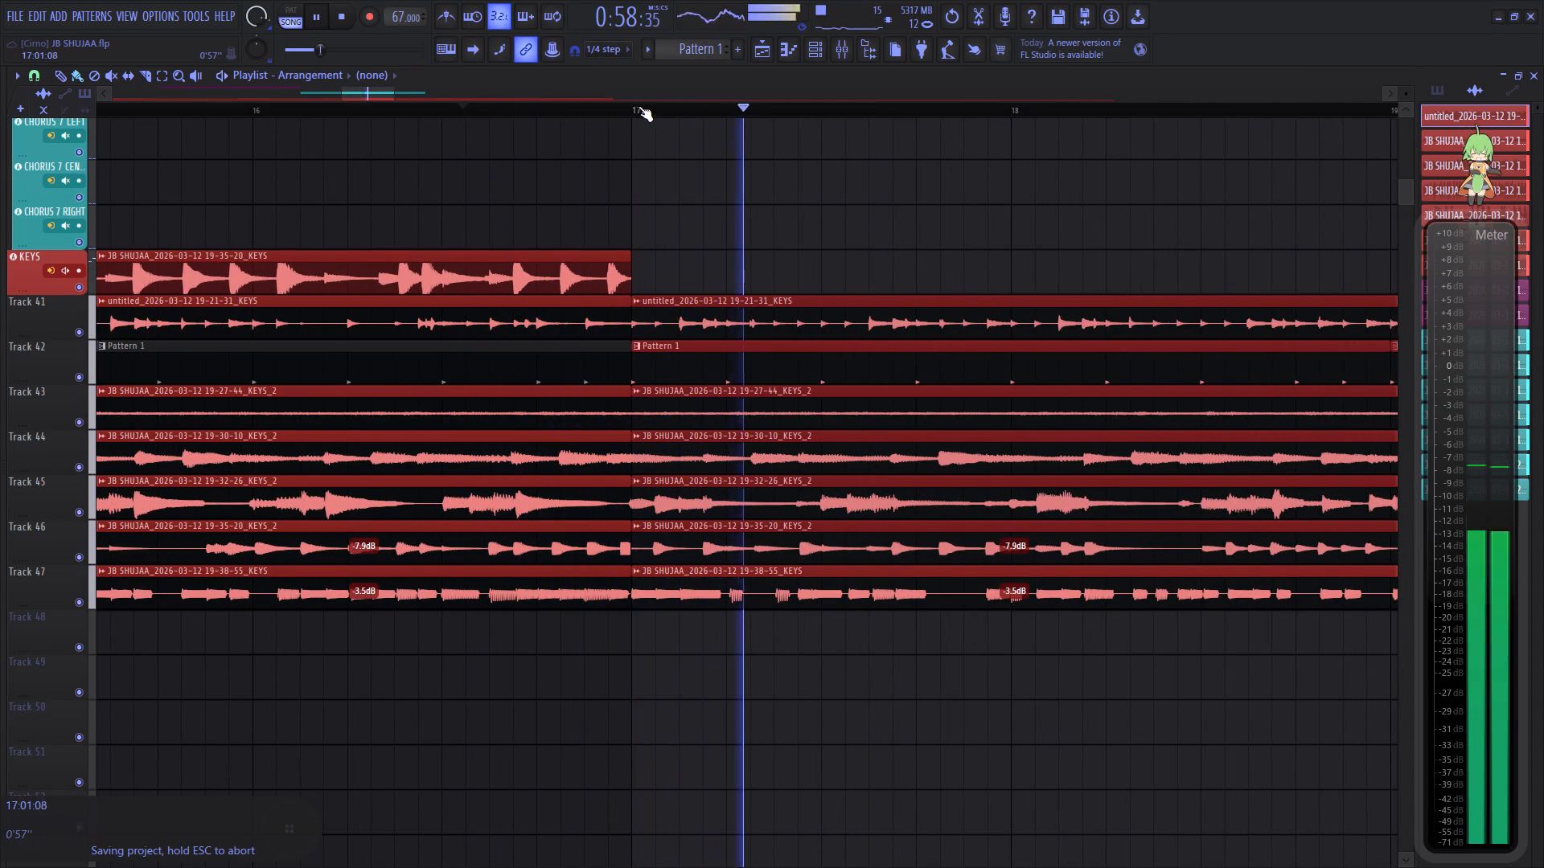
Slice off the overhanging ends of the Track 45 and Track 46 clips at bar 33.
scroll(637, 108, "down", 20)
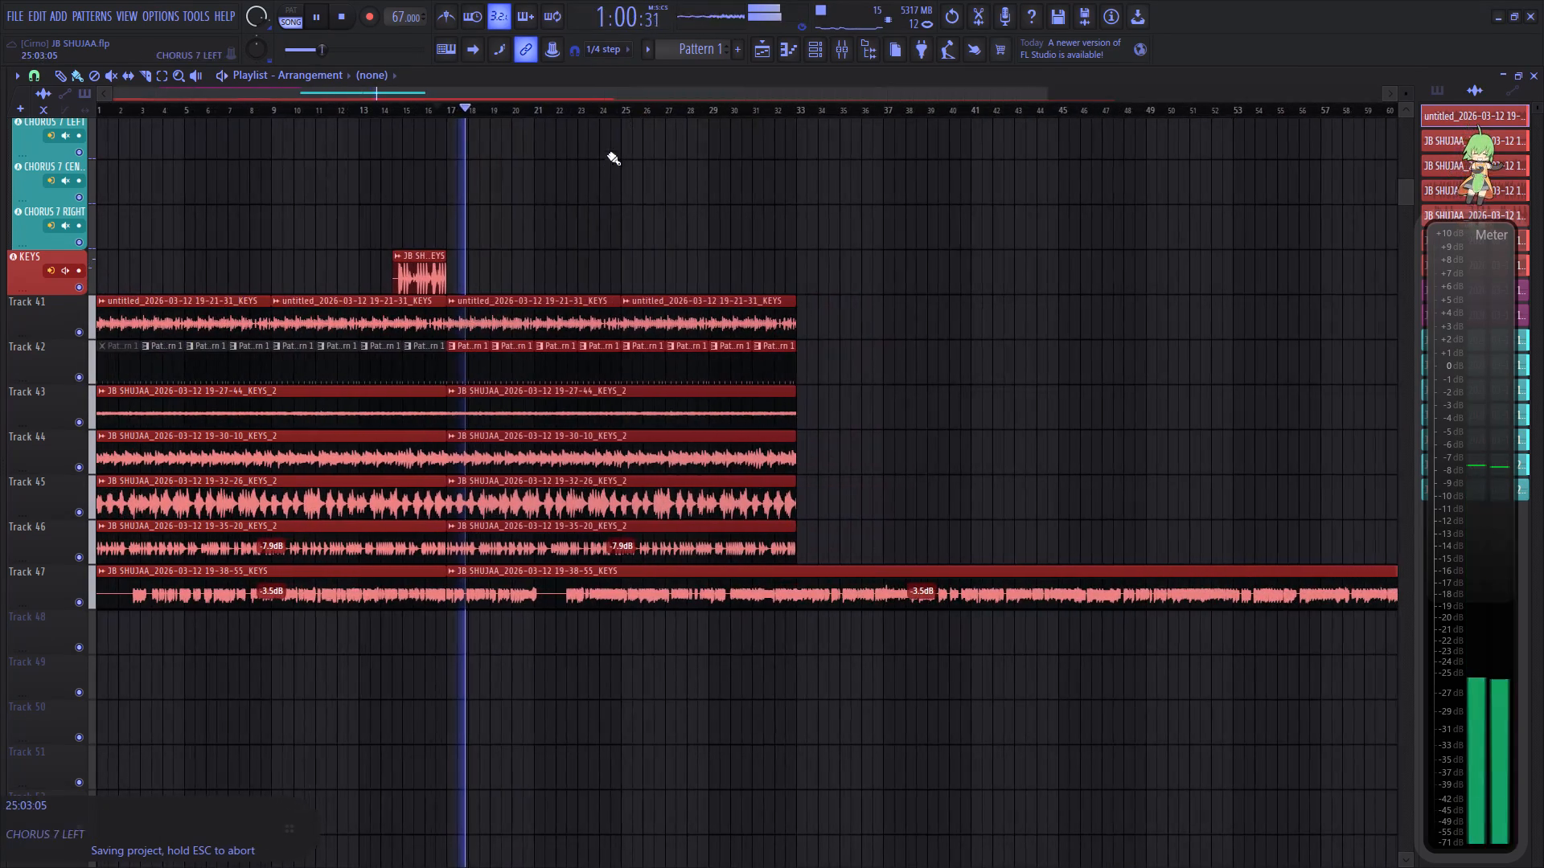
scroll(802, 108, "up", 15)
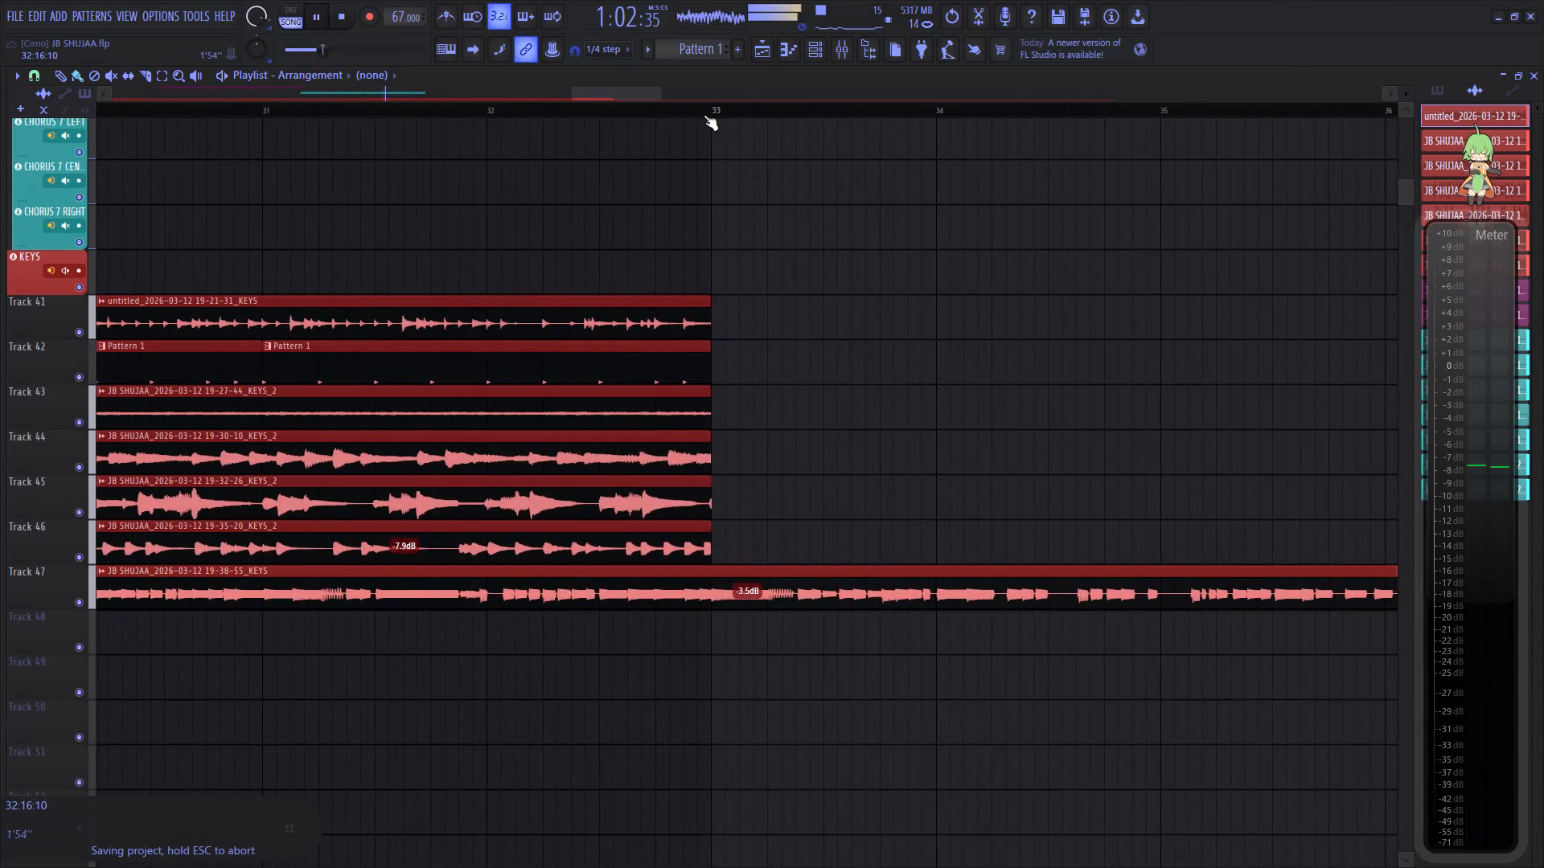
scroll(697, 113, "up", 7)
scroll(697, 113, "down", 1)
scroll(697, 113, "up", 9)
scroll(697, 113, "down", 8)
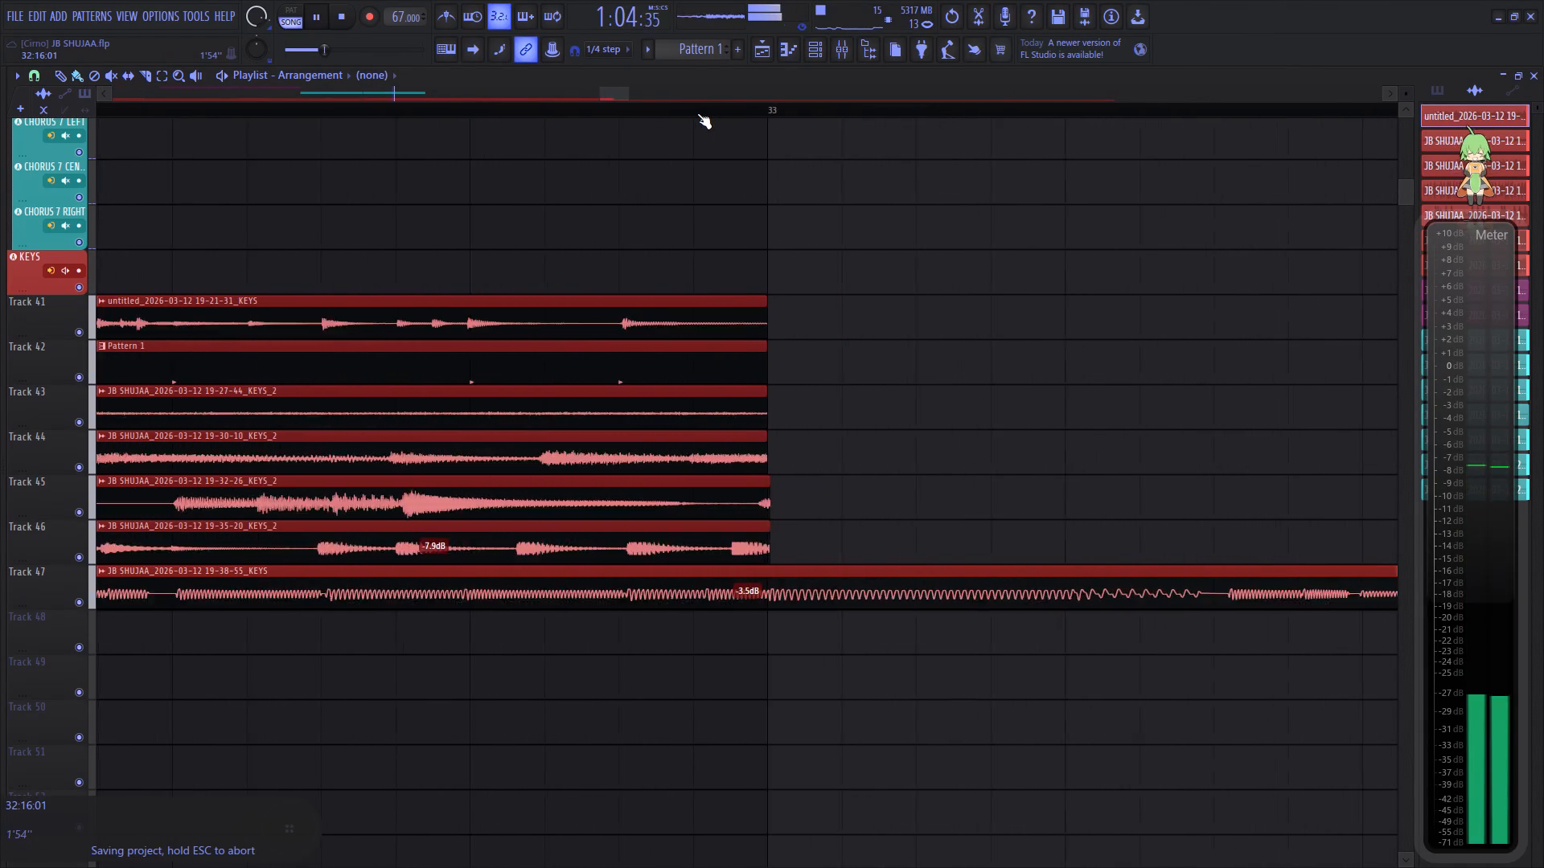
scroll(697, 113, "up", 18)
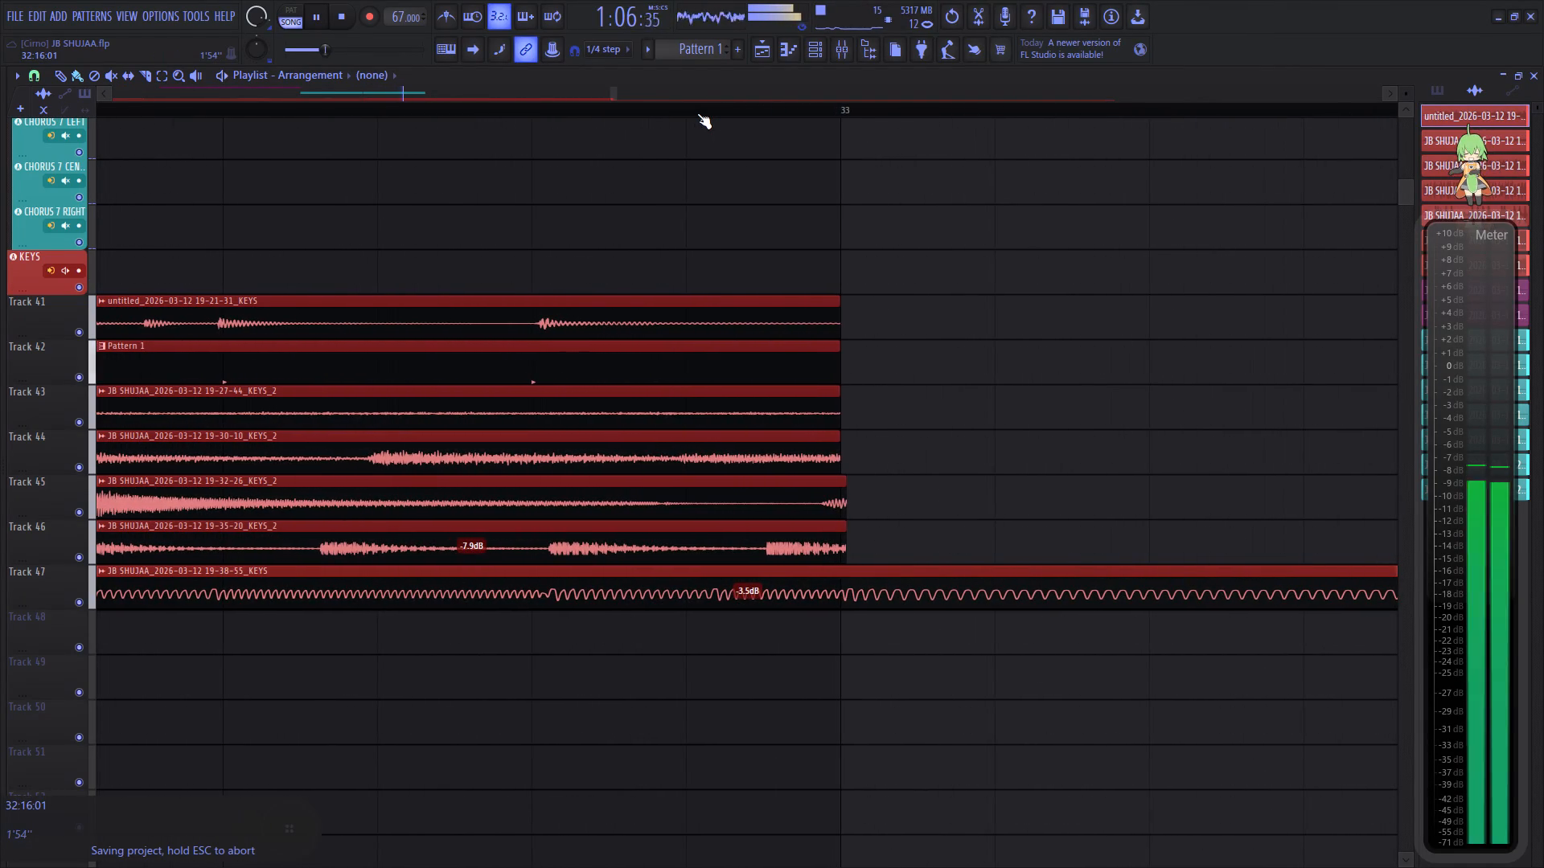
scroll(697, 113, "down", 5)
scroll(697, 113, "up", 3)
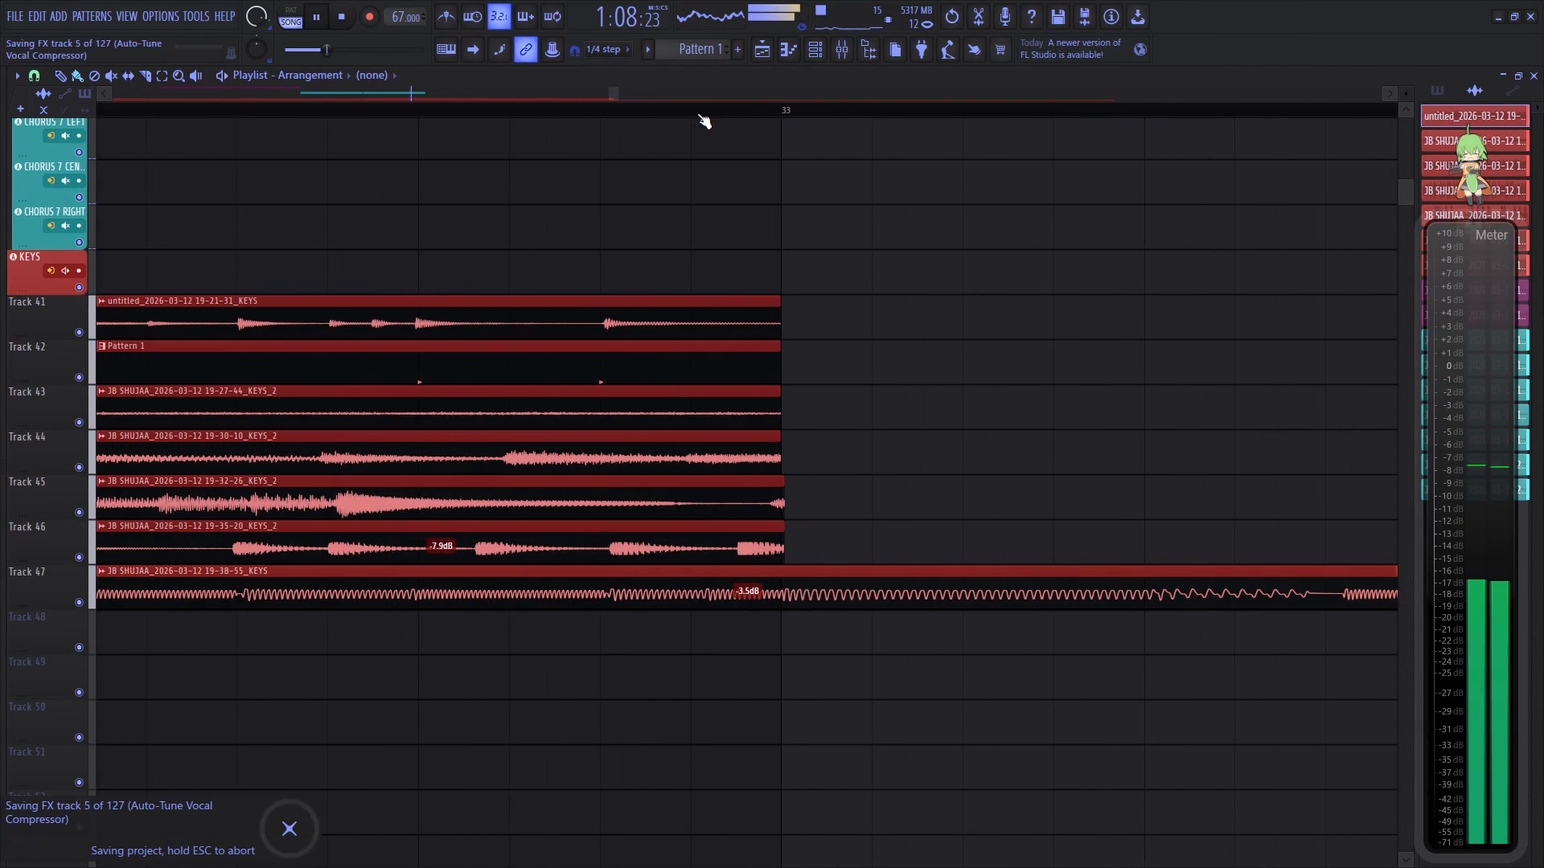
scroll(697, 113, "up", 5)
left_click(146, 78)
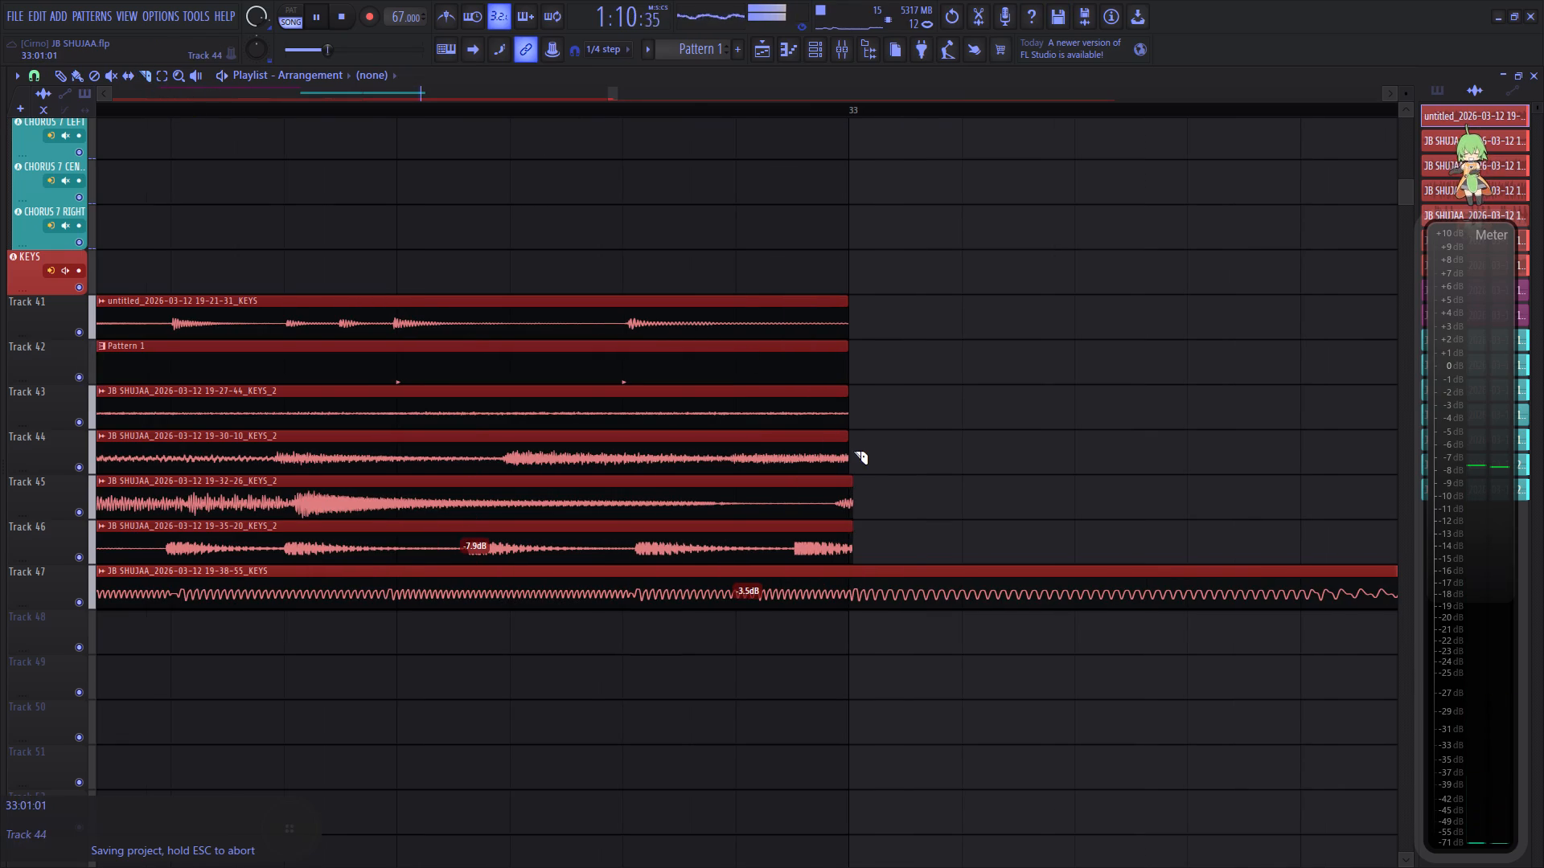
right_click_drag(848, 485, 847, 542)
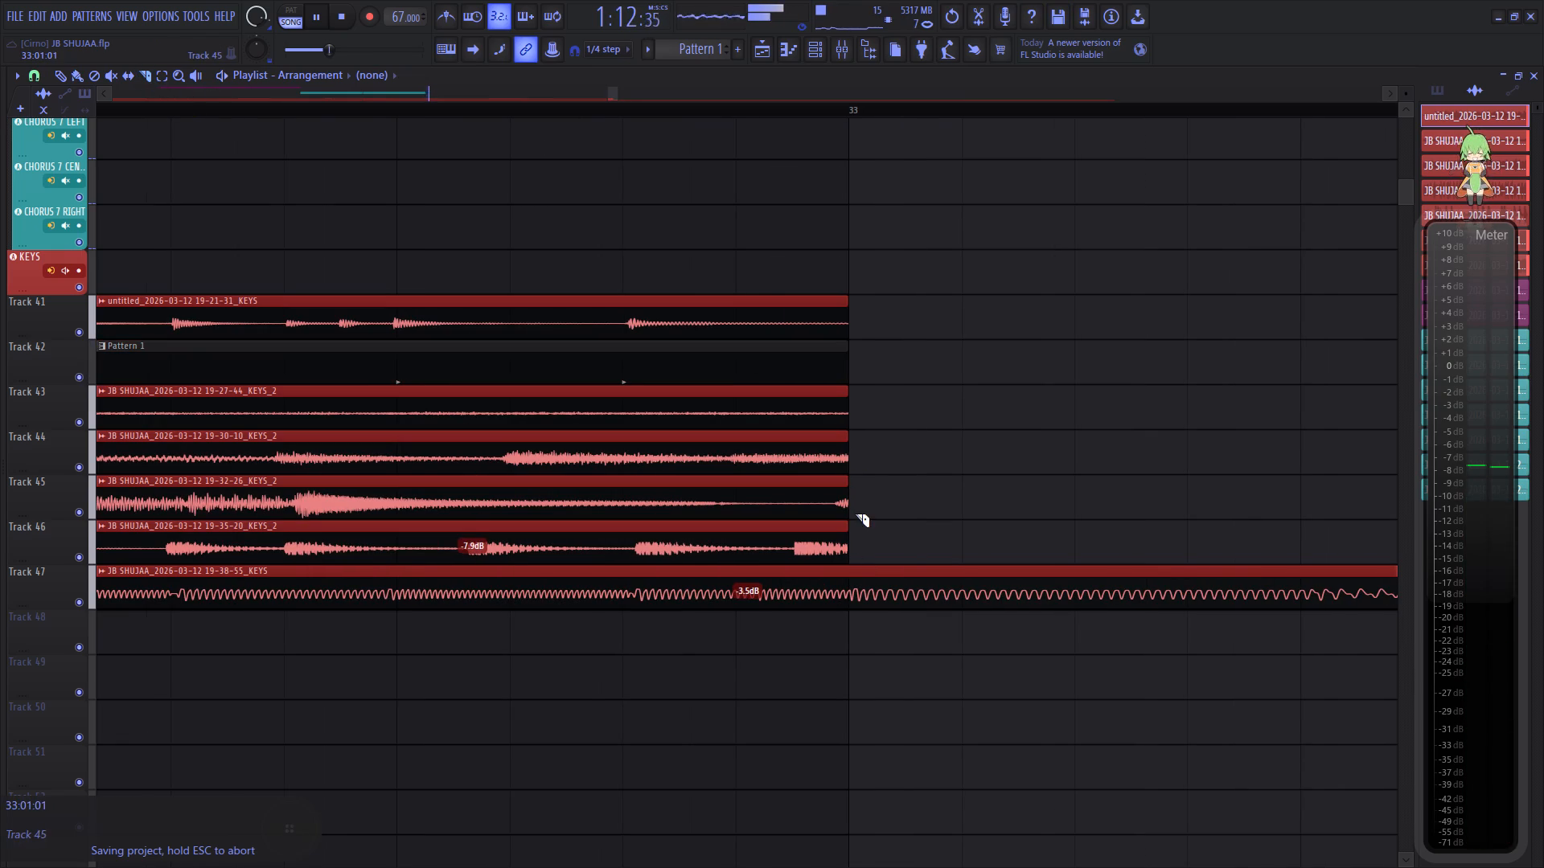
left_click(76, 80)
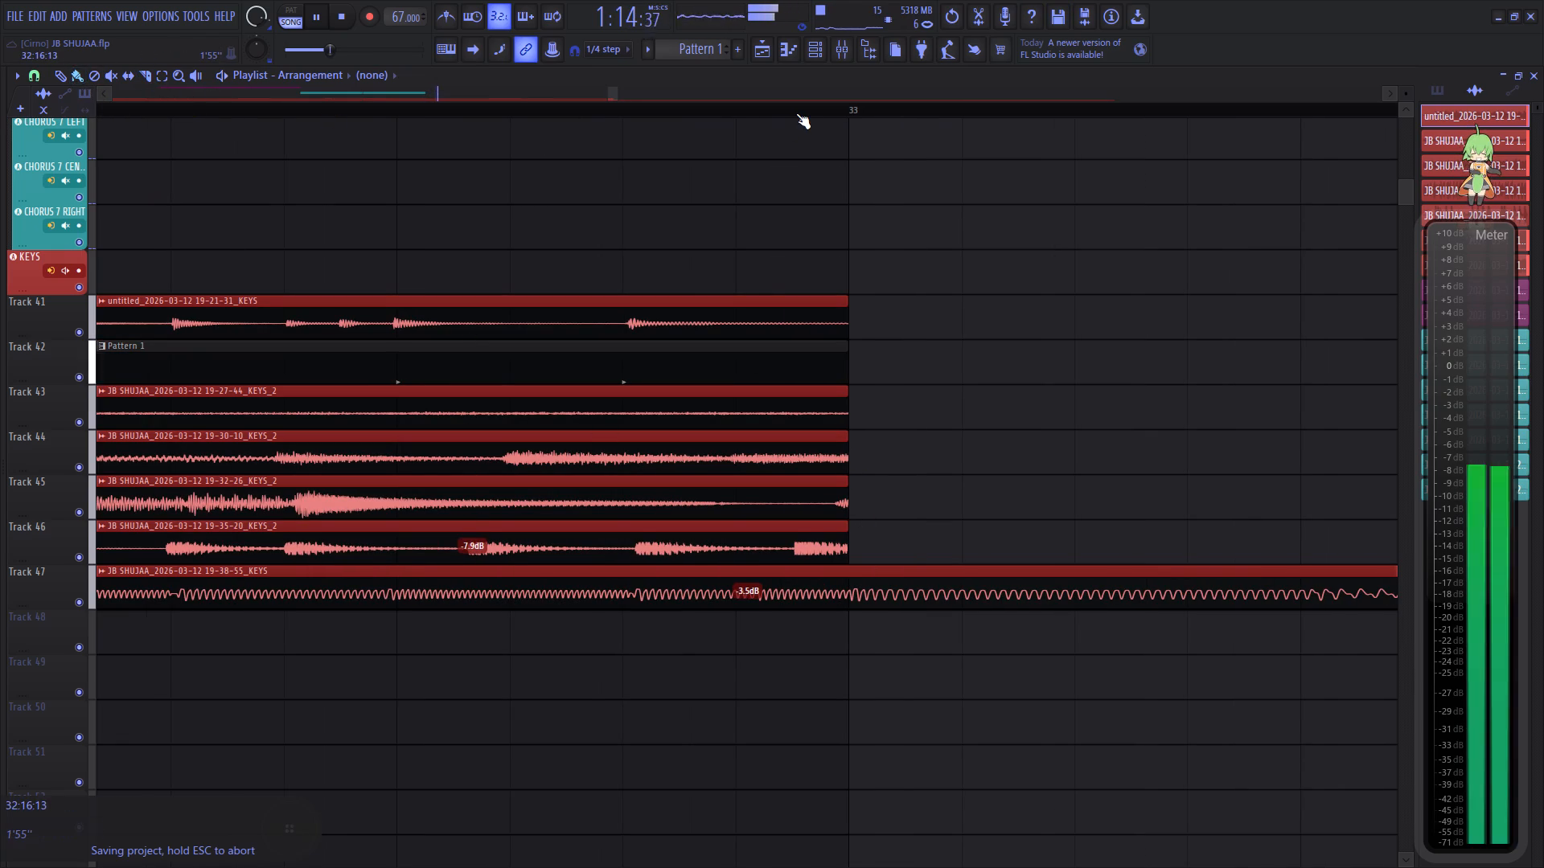
Duplicate the bar 17 to 33 clips on Track 41 through Track 46 twice, filling up to bar 65, and save the project.
scroll(798, 108, "down", 18)
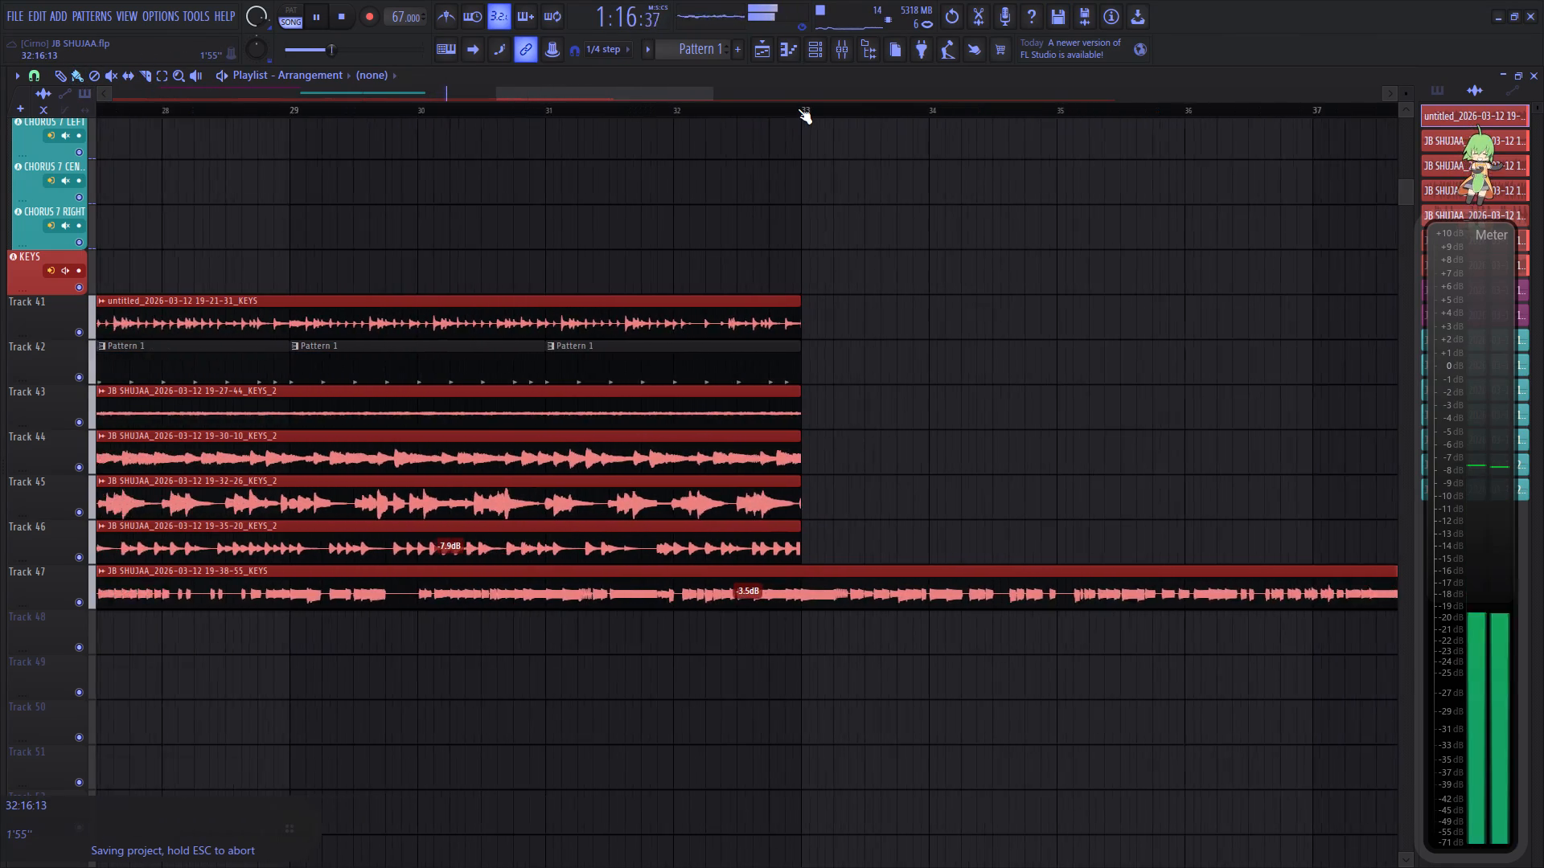
scroll(798, 108, "down", 7)
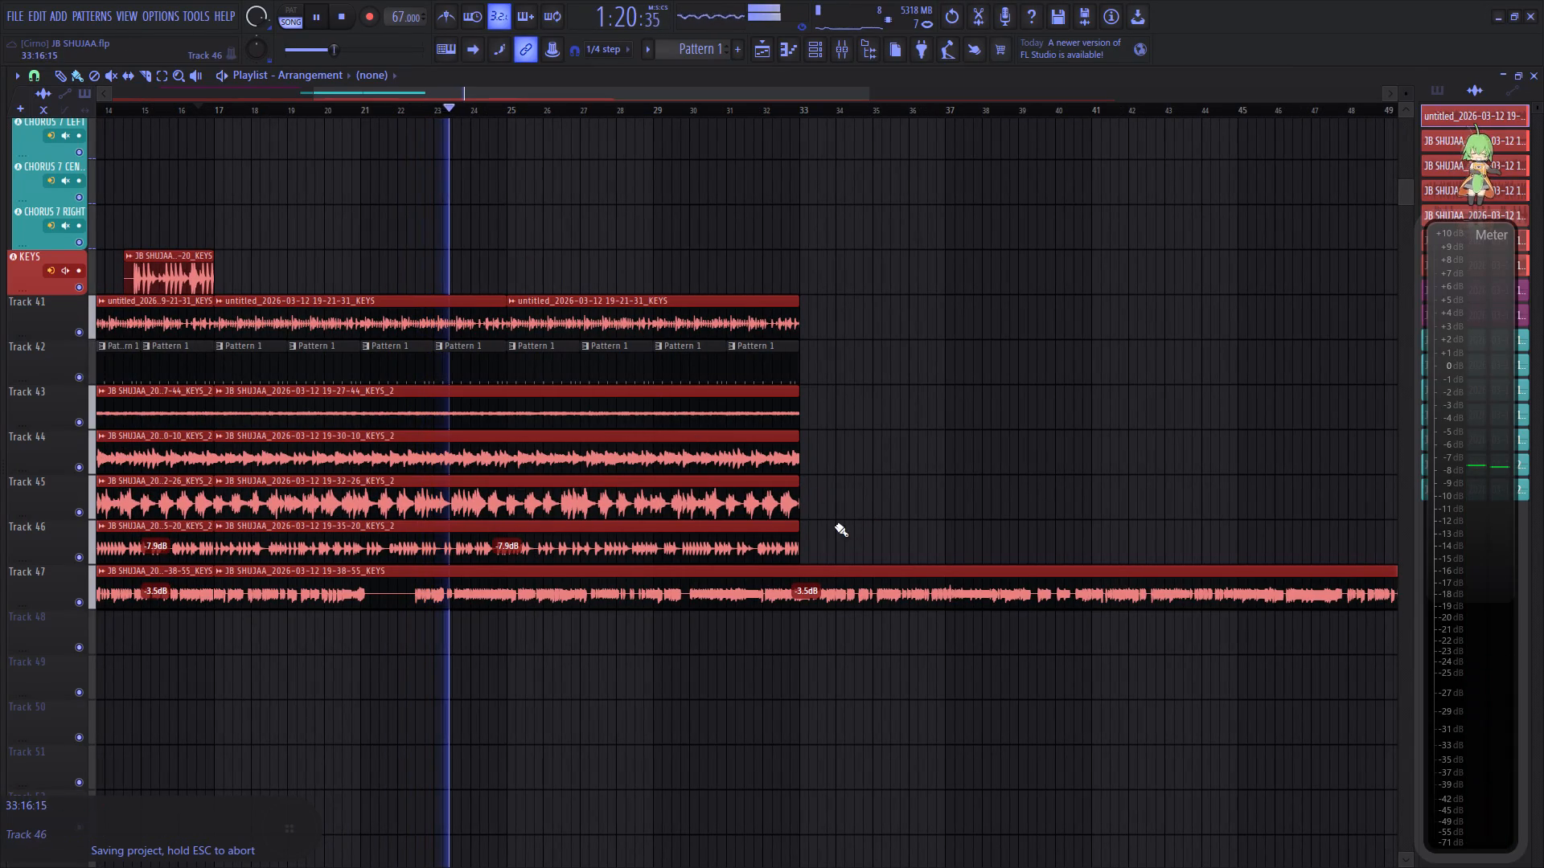
left_click_drag(834, 526, 225, 327, "ctrl")
key("ctrl+b")
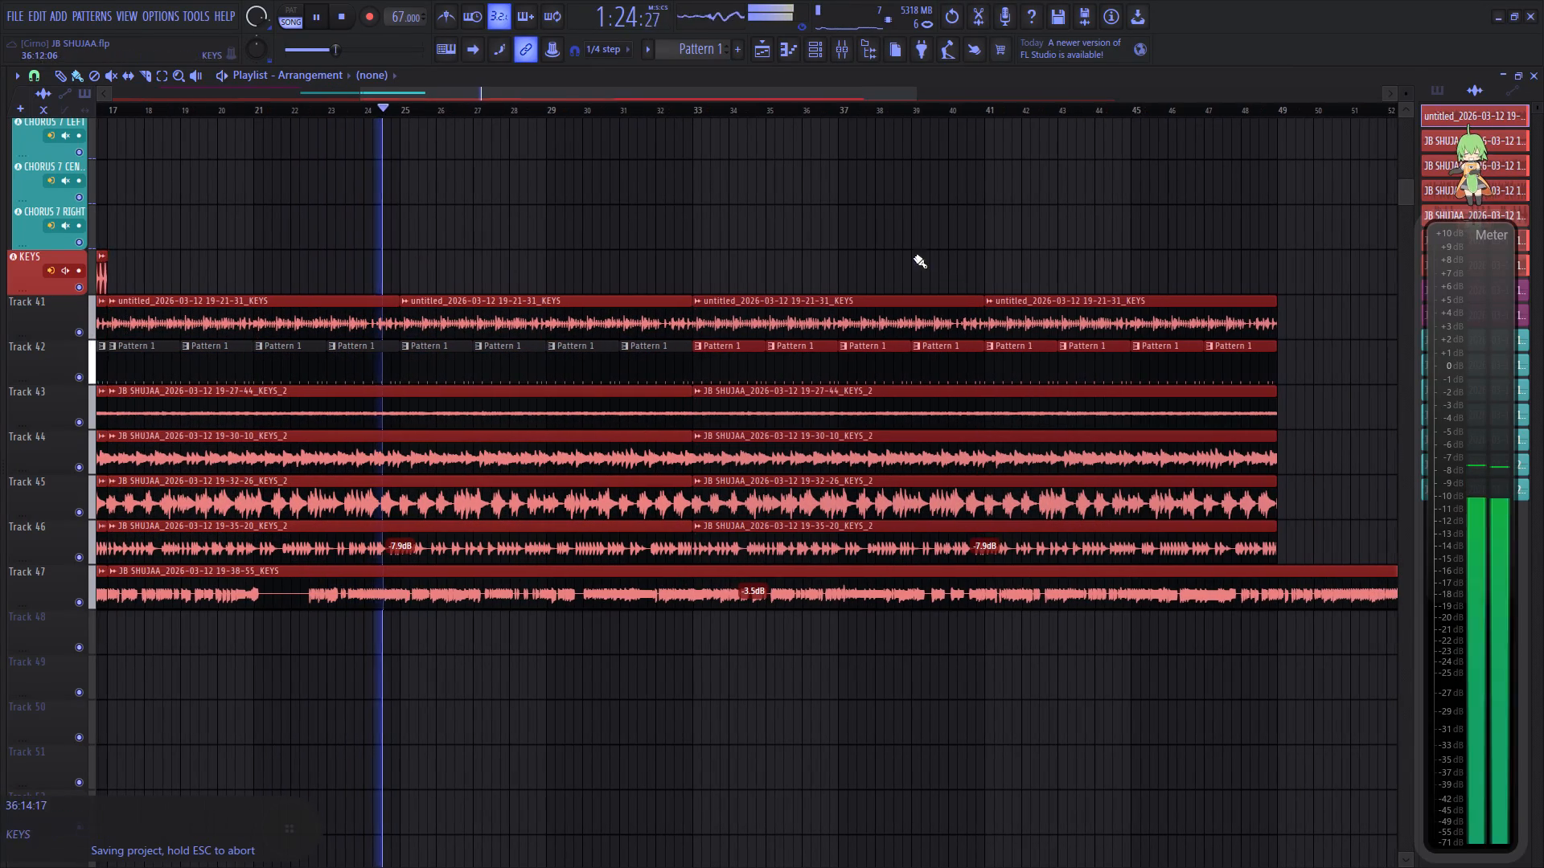
scroll(983, 113, "down", 4)
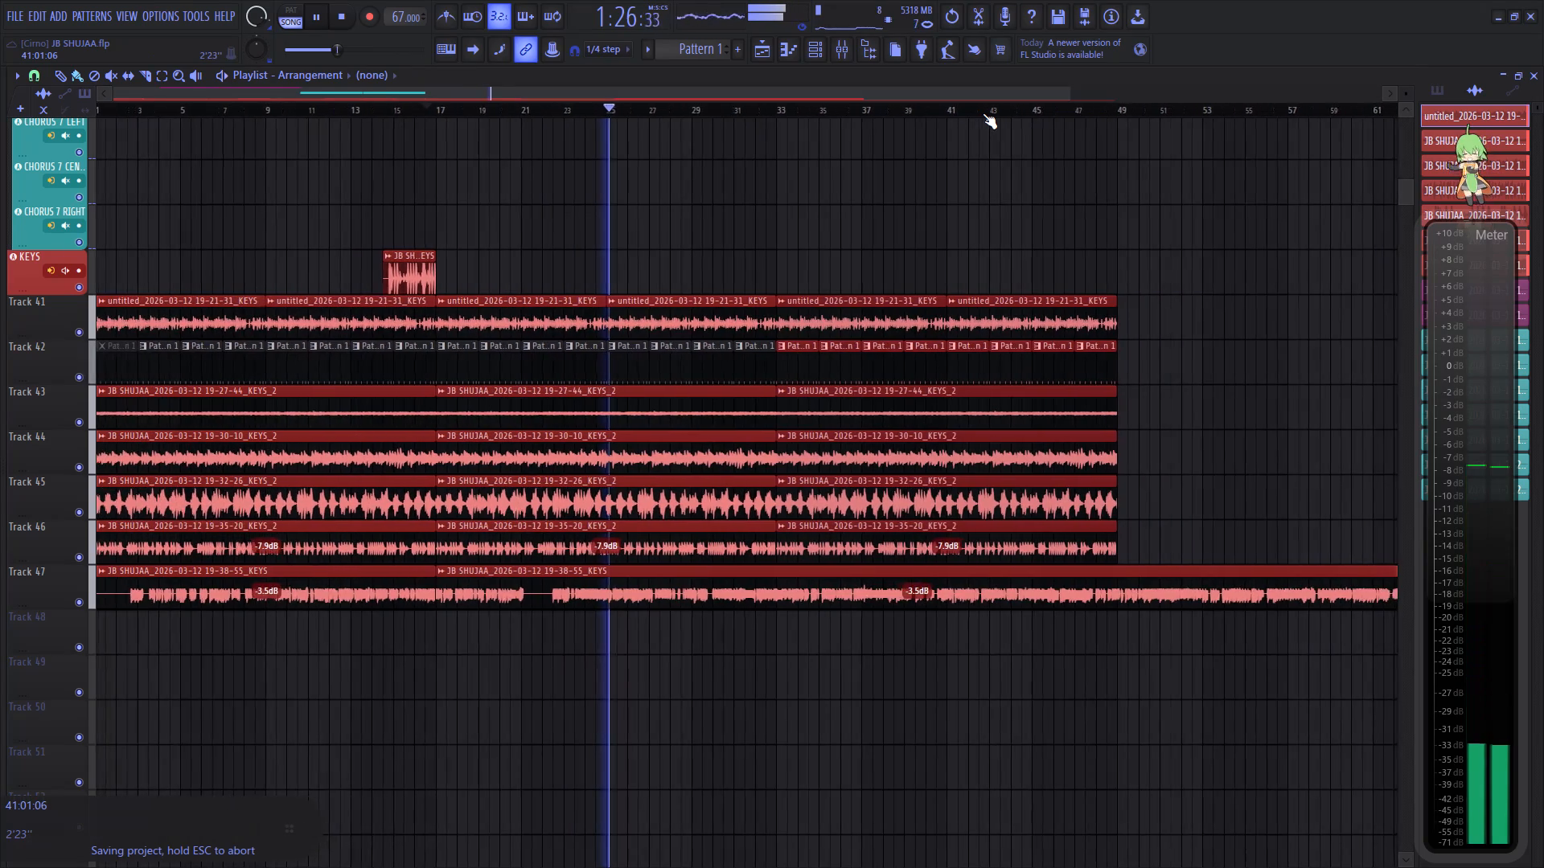
key("ctrl+b")
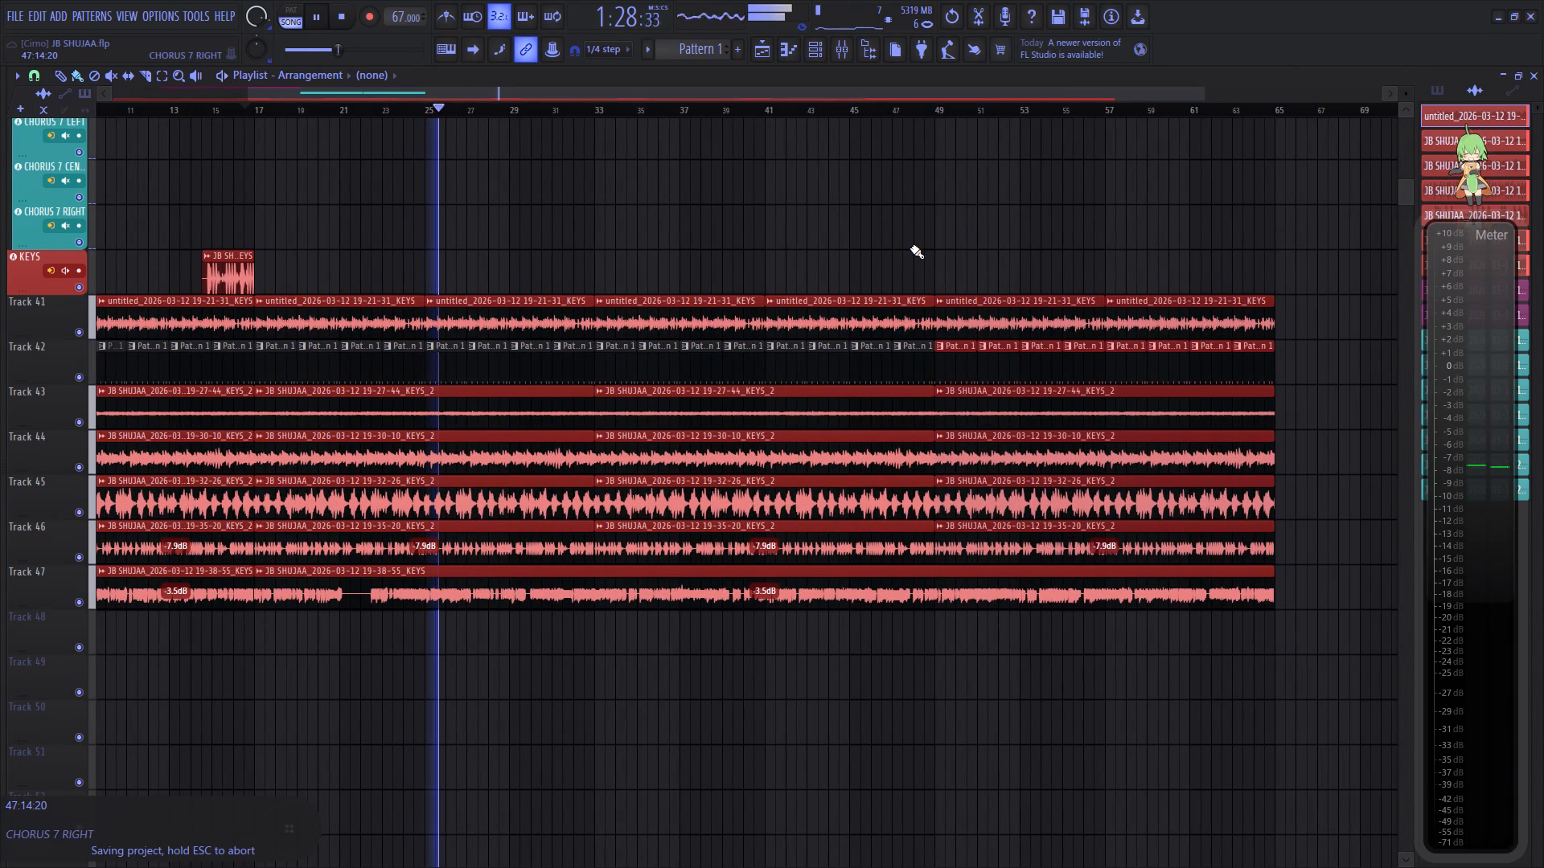
scroll(745, 105, "down", 4)
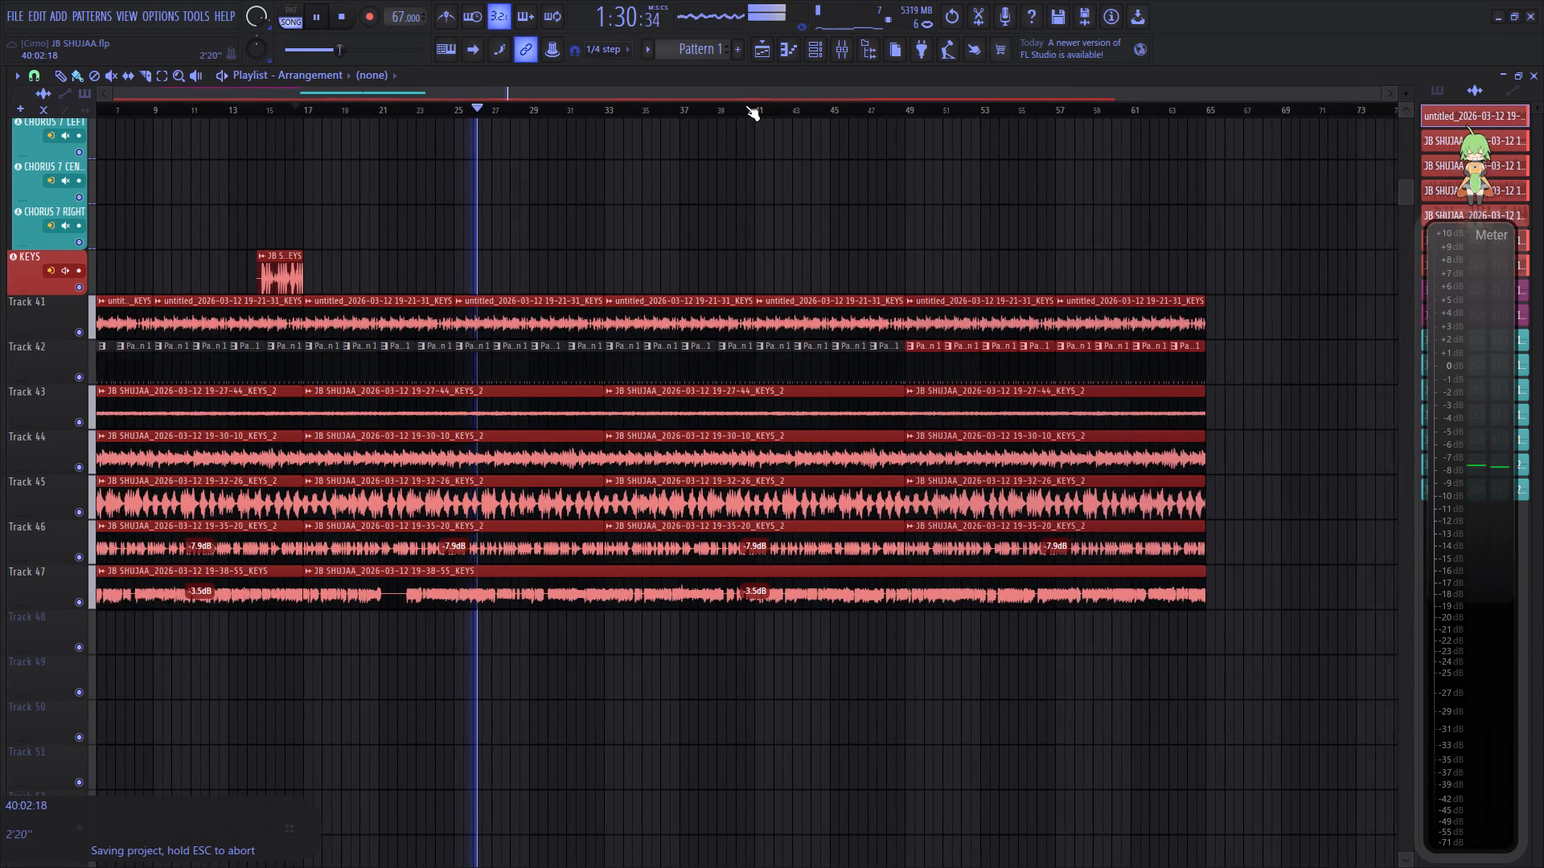
scroll(745, 105, "down", 14)
key("ctrl+s")
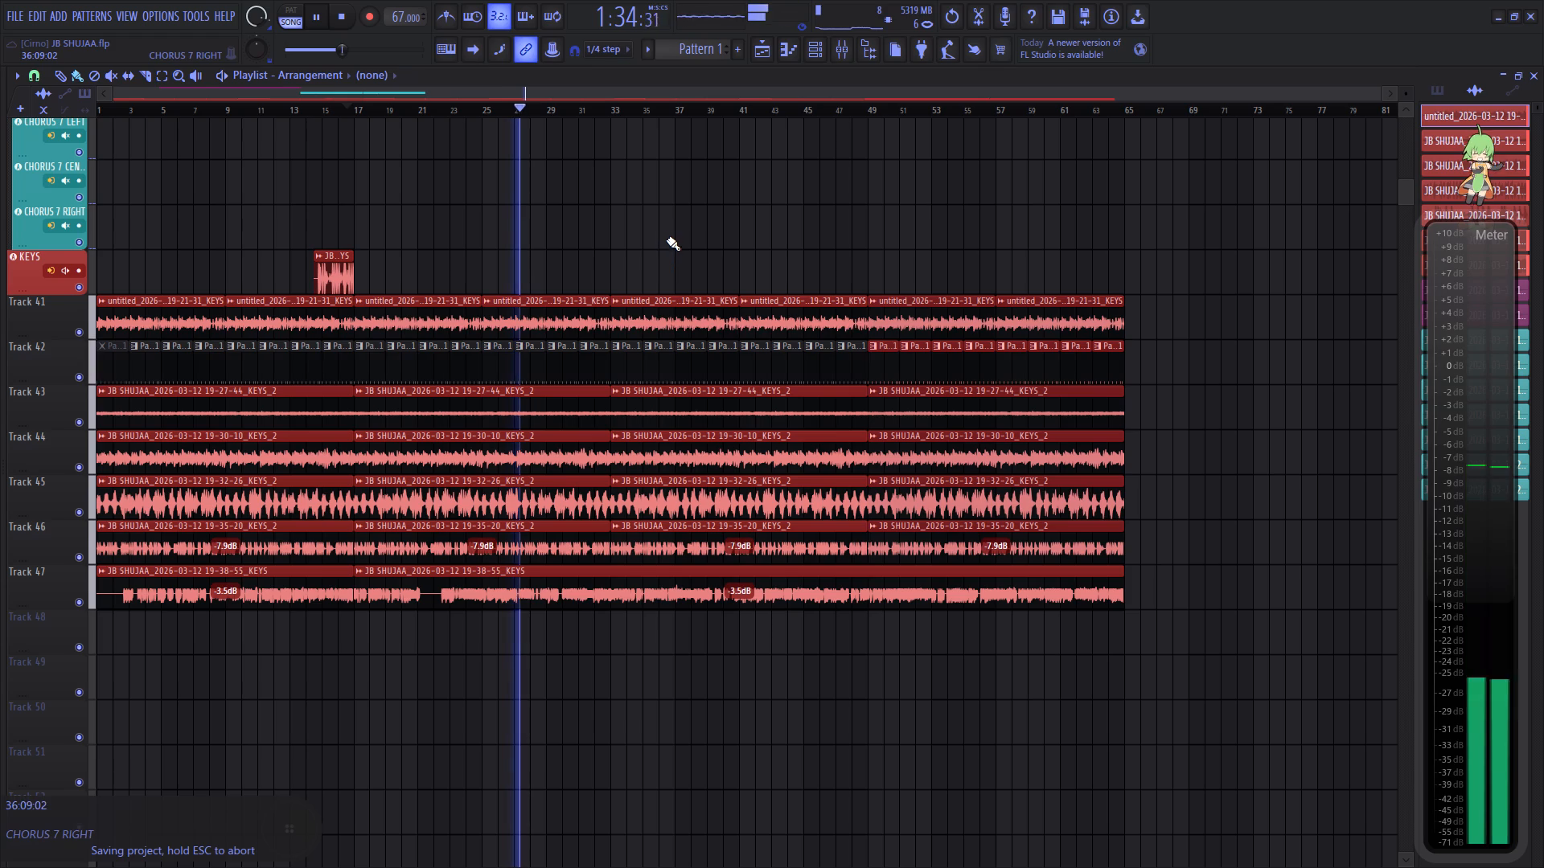
Audition the extended keys arrangement around bar 33, near its end and around bar 24.
left_click(598, 111)
scroll(600, 110, "up", 6)
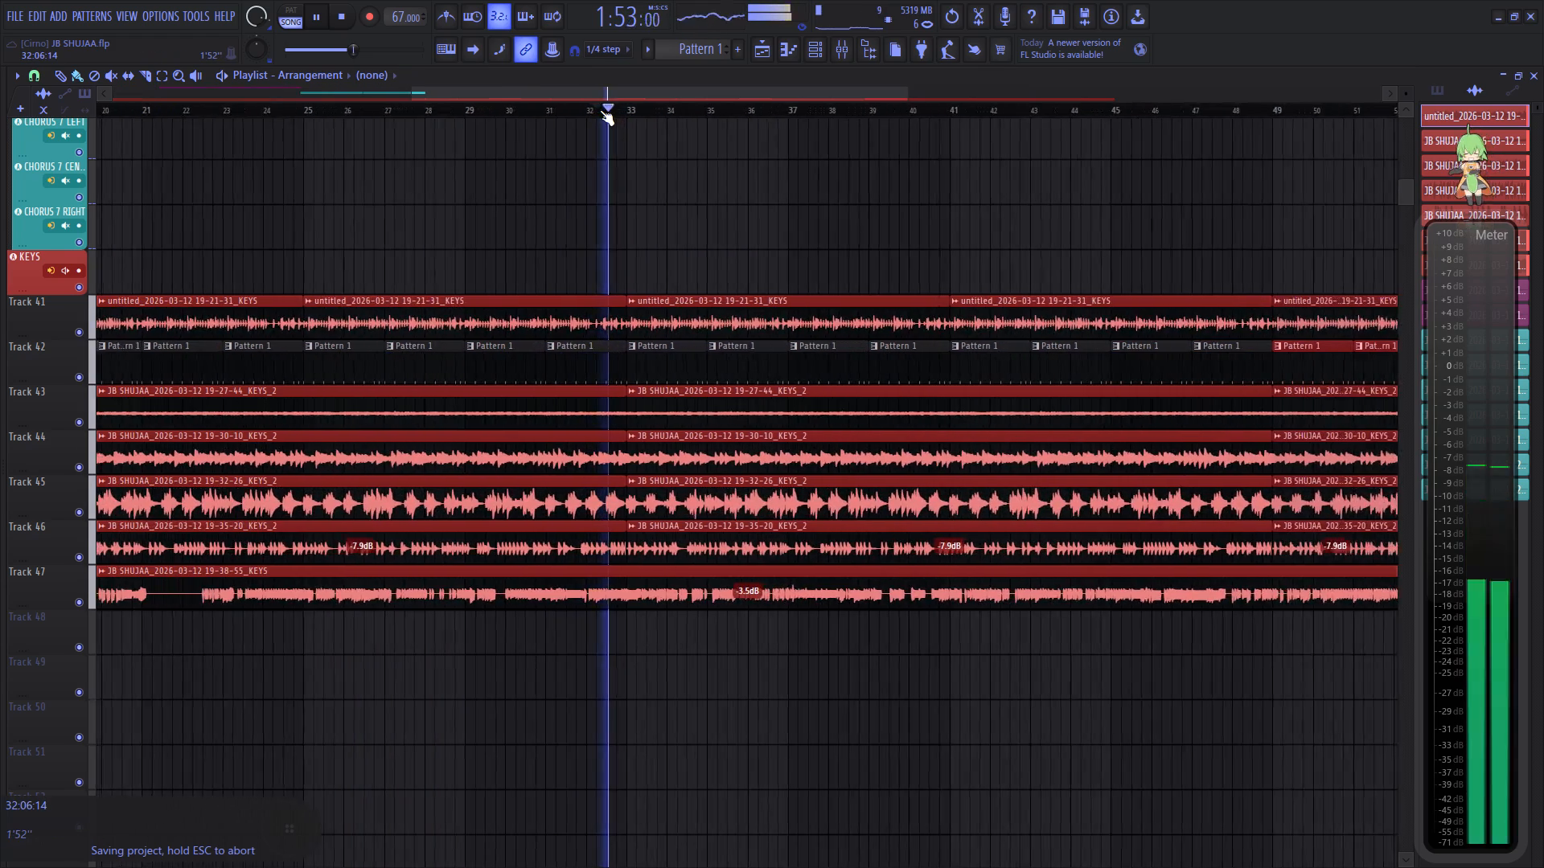
scroll(600, 110, "up", 4)
scroll(639, 114, "down", 9)
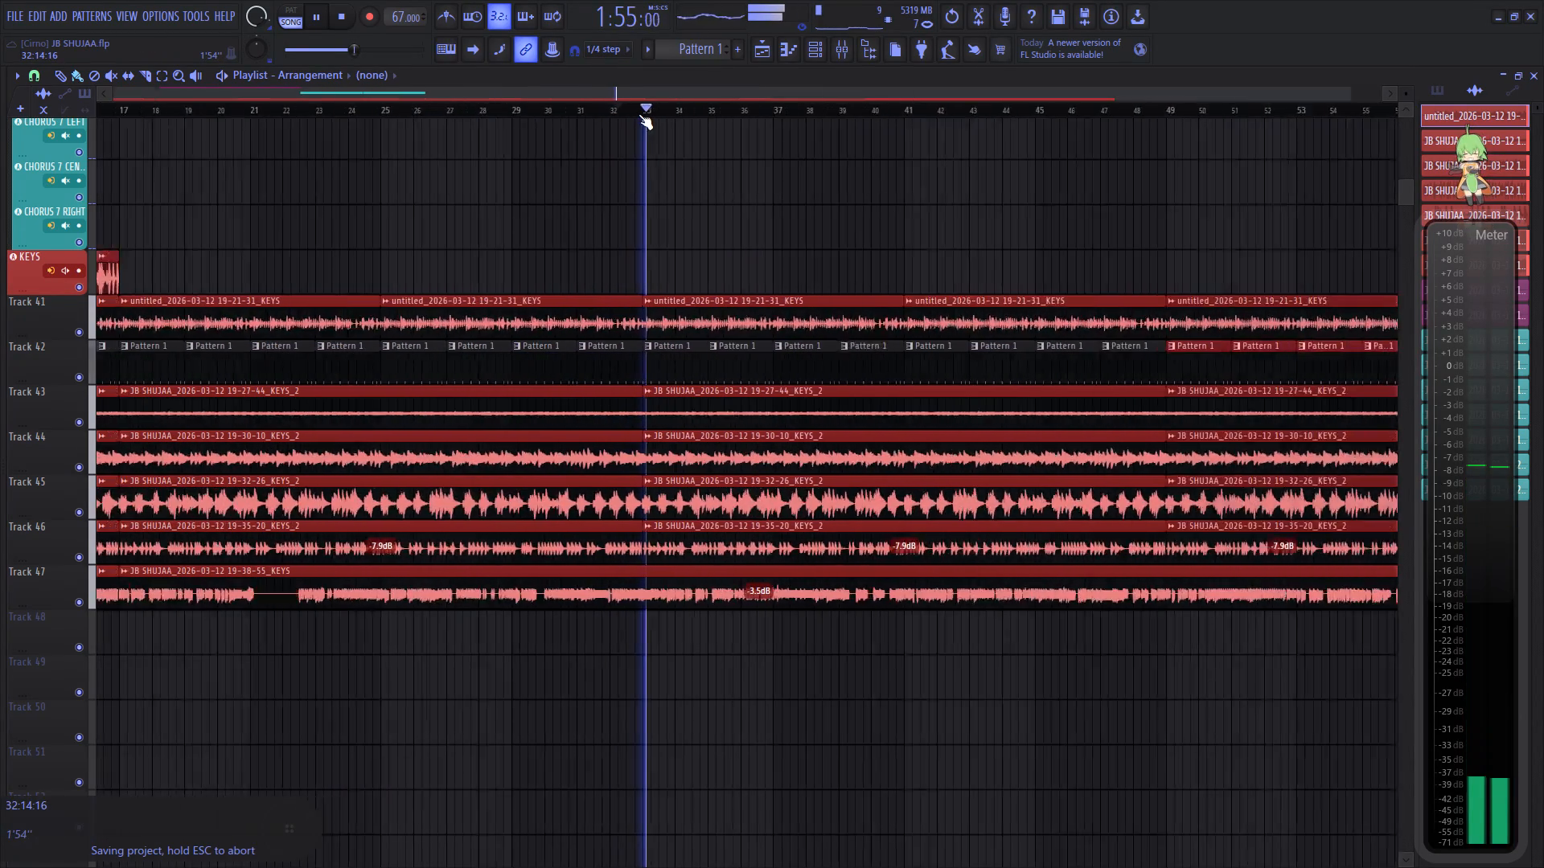
scroll(639, 114, "down", 6)
left_click(1083, 115)
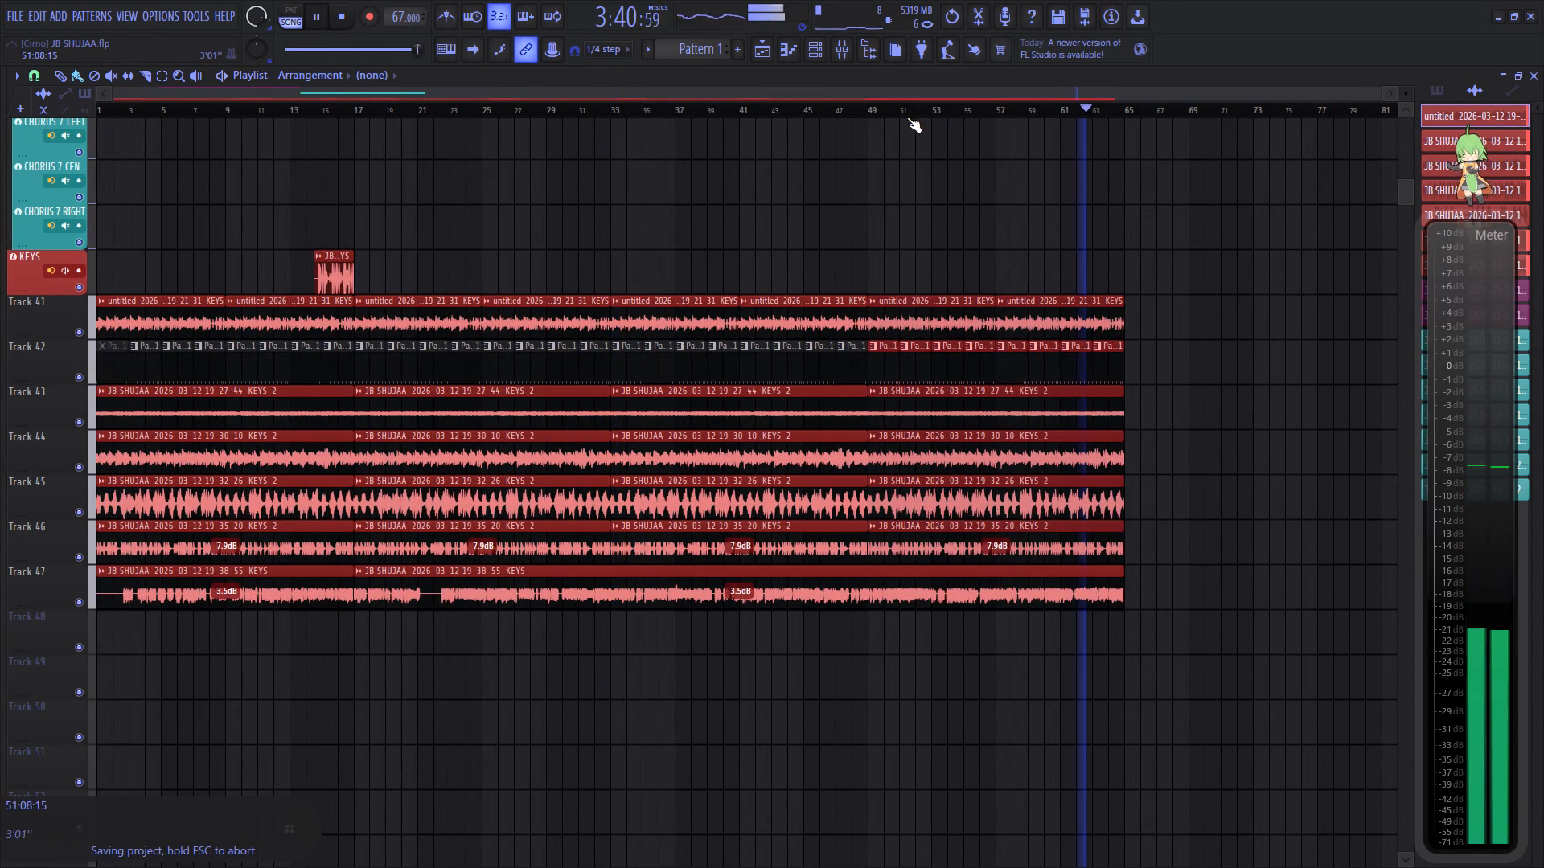
left_click_drag(902, 93, 496, 93)
left_click(461, 110)
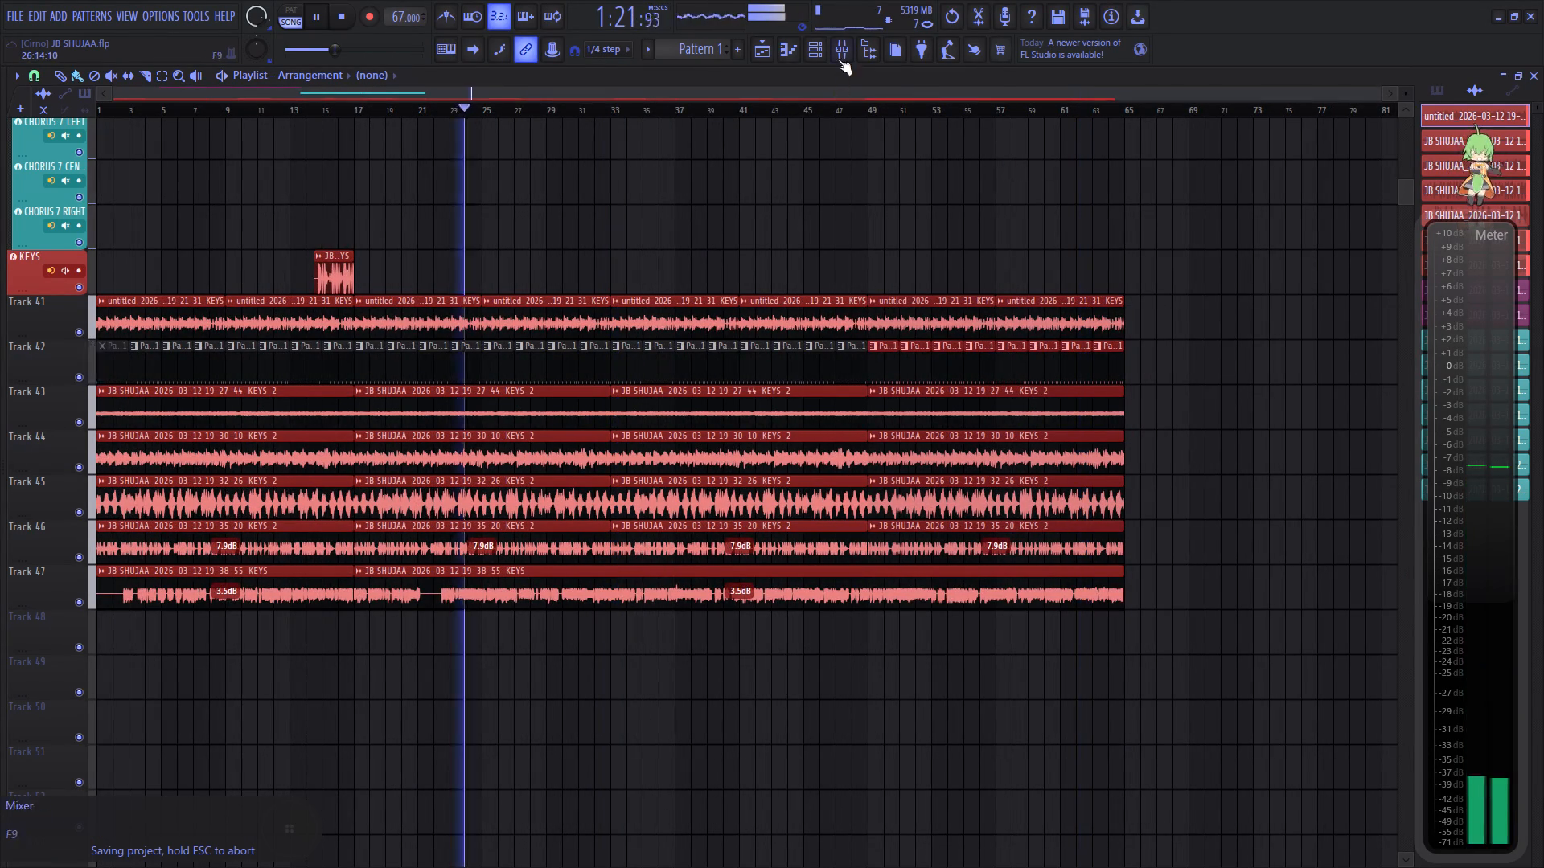
In the mixer, solo the GUITAR track and enable the MARIMBA track alongside it.
left_click(843, 49)
right_click(827, 362)
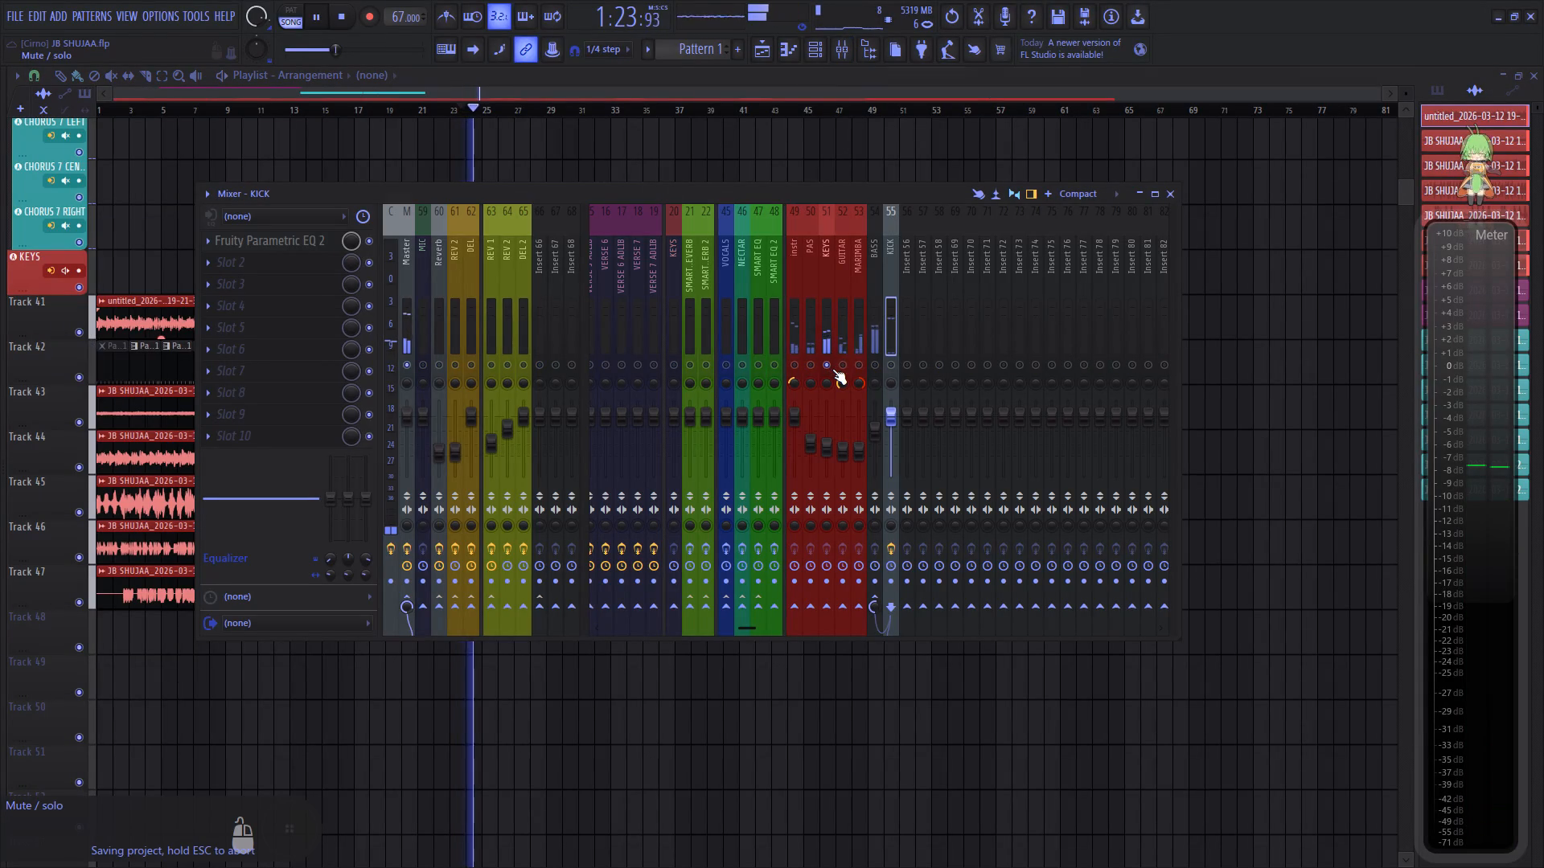
right_click(840, 365)
left_click(861, 365)
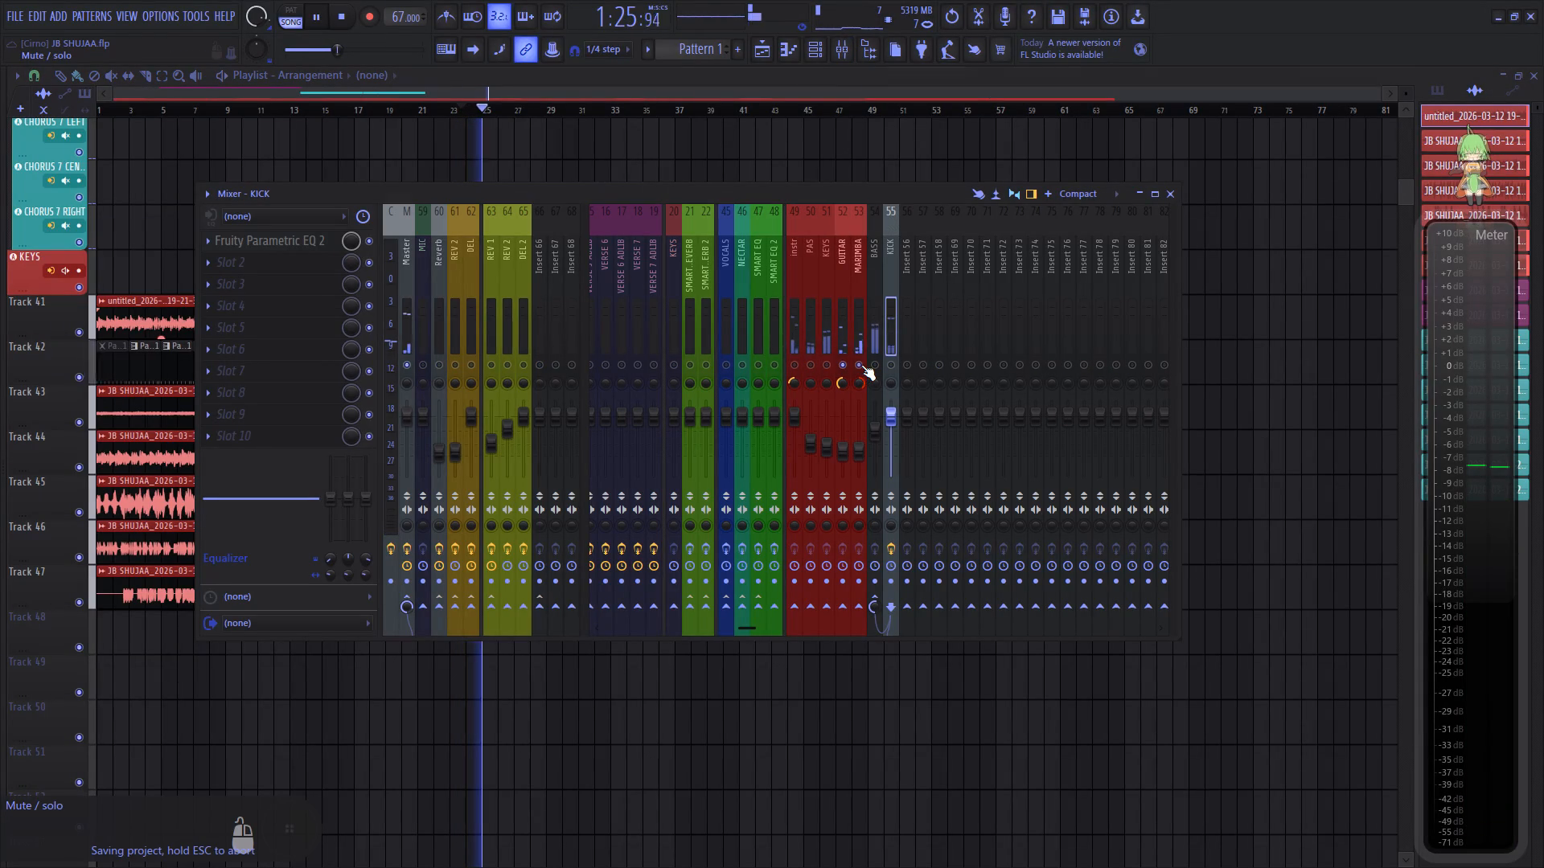
Search the effect plugins for STEREO and load the VST version of AIR Stereo Width into Slot 1 of the GUITAR mixer track.
left_click(845, 341)
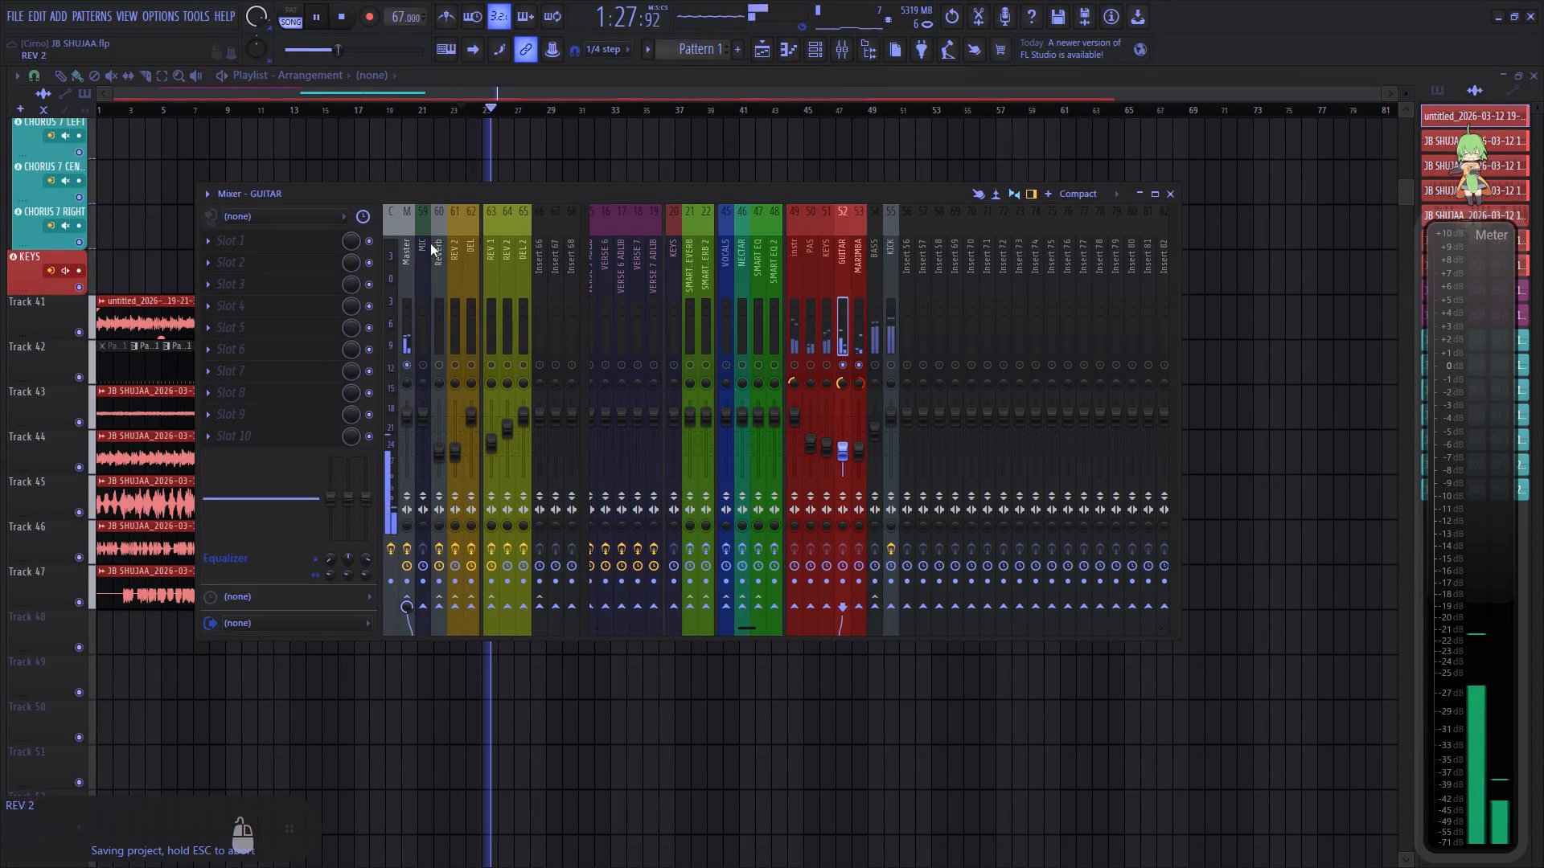
left_click(282, 245)
left_click(258, 33)
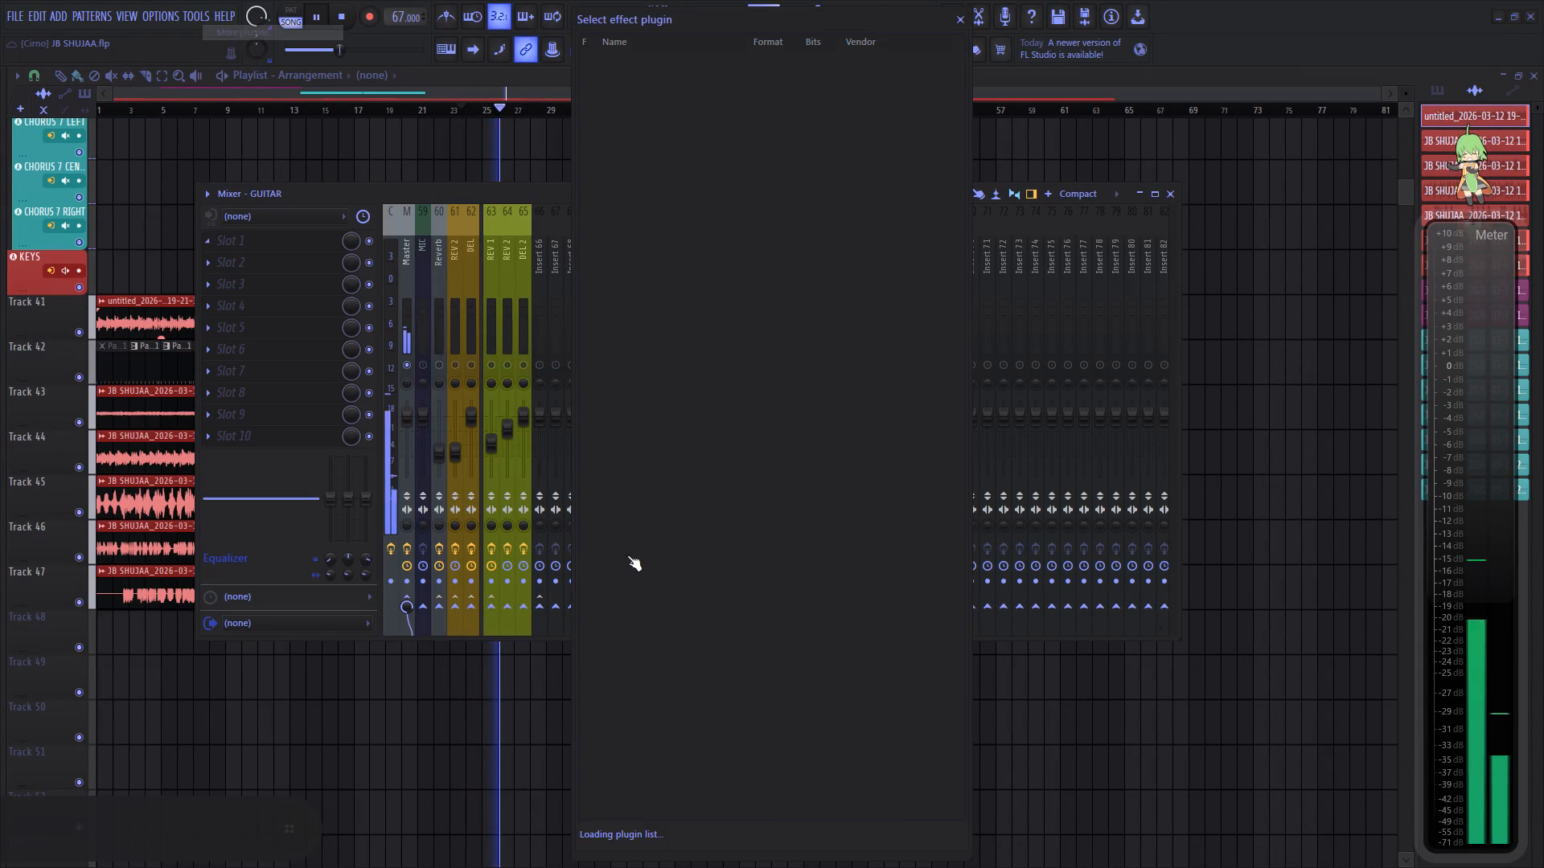
left_click(769, 834)
key("s")
key("t")
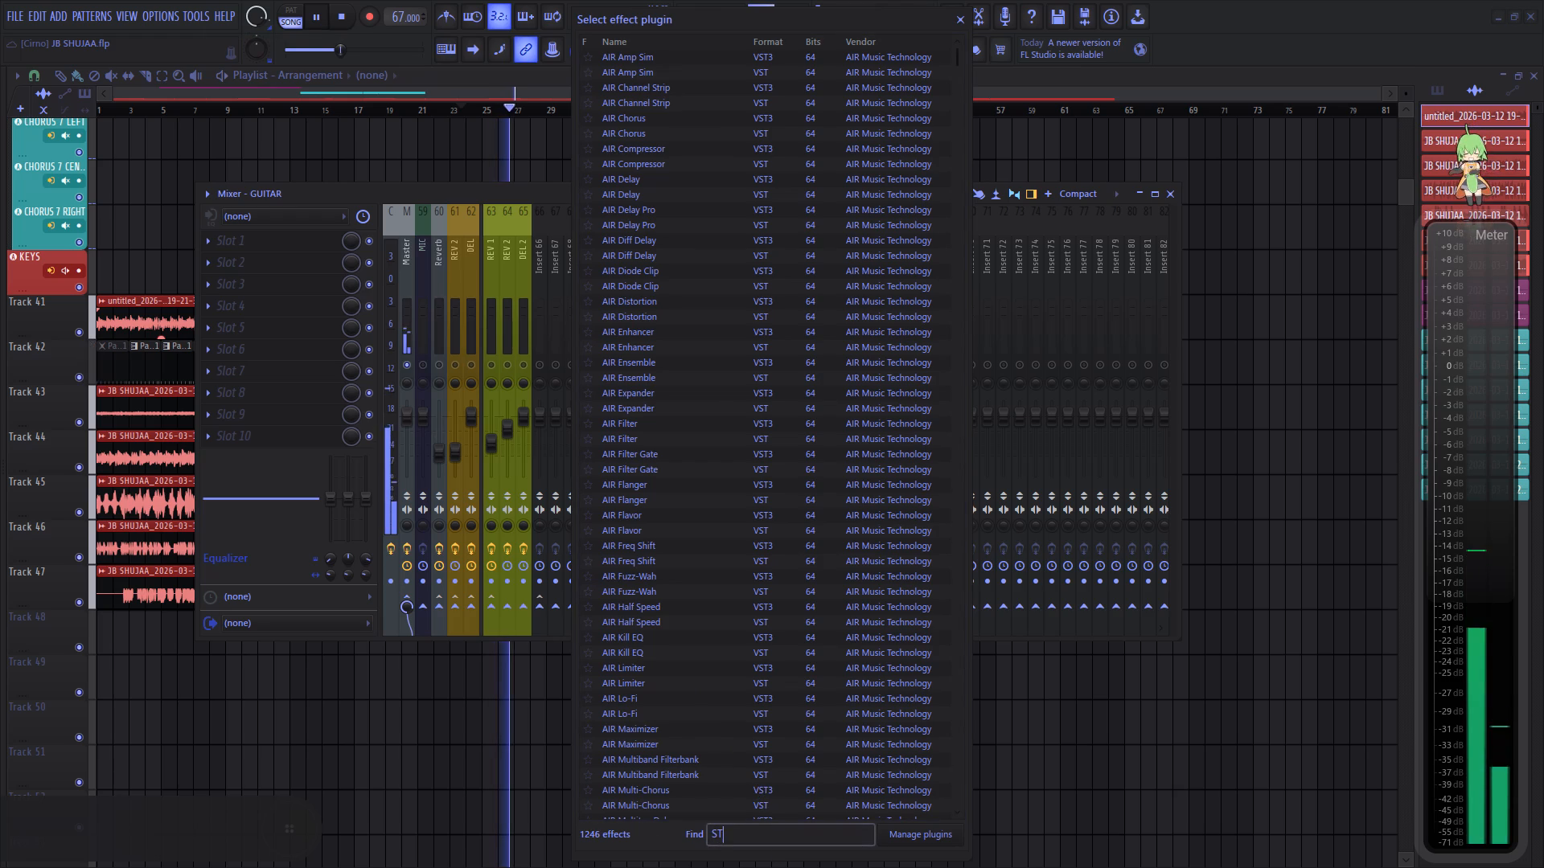
type("ERE")
key("o")
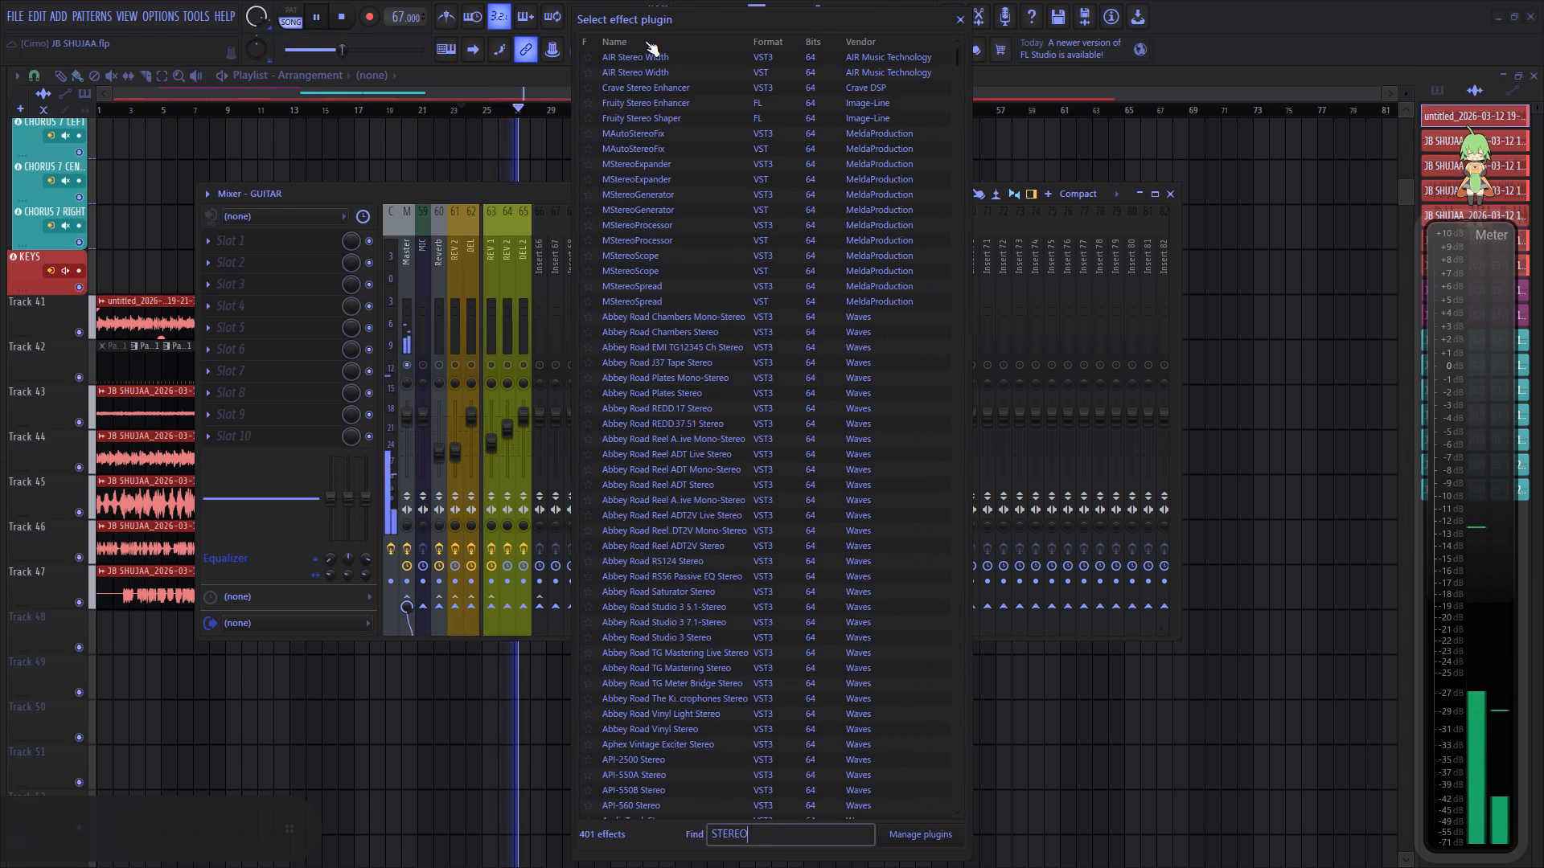
double_click(659, 75)
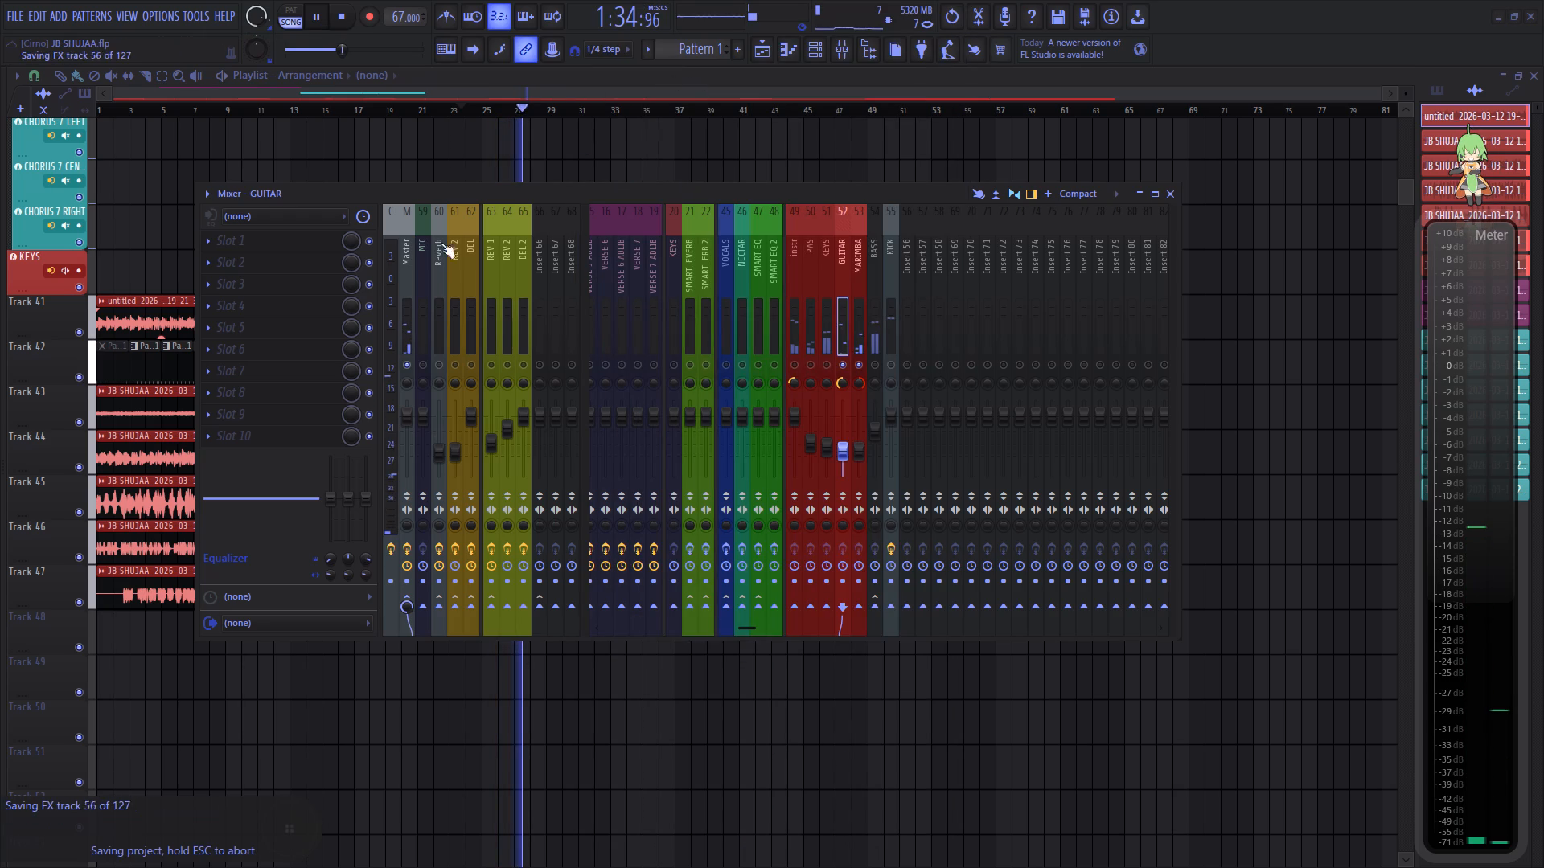
In AIR Stereo Width on the GUITAR track, set the width to 200% and raise the delay to its maximum.
left_click_drag(283, 301, 535, 294)
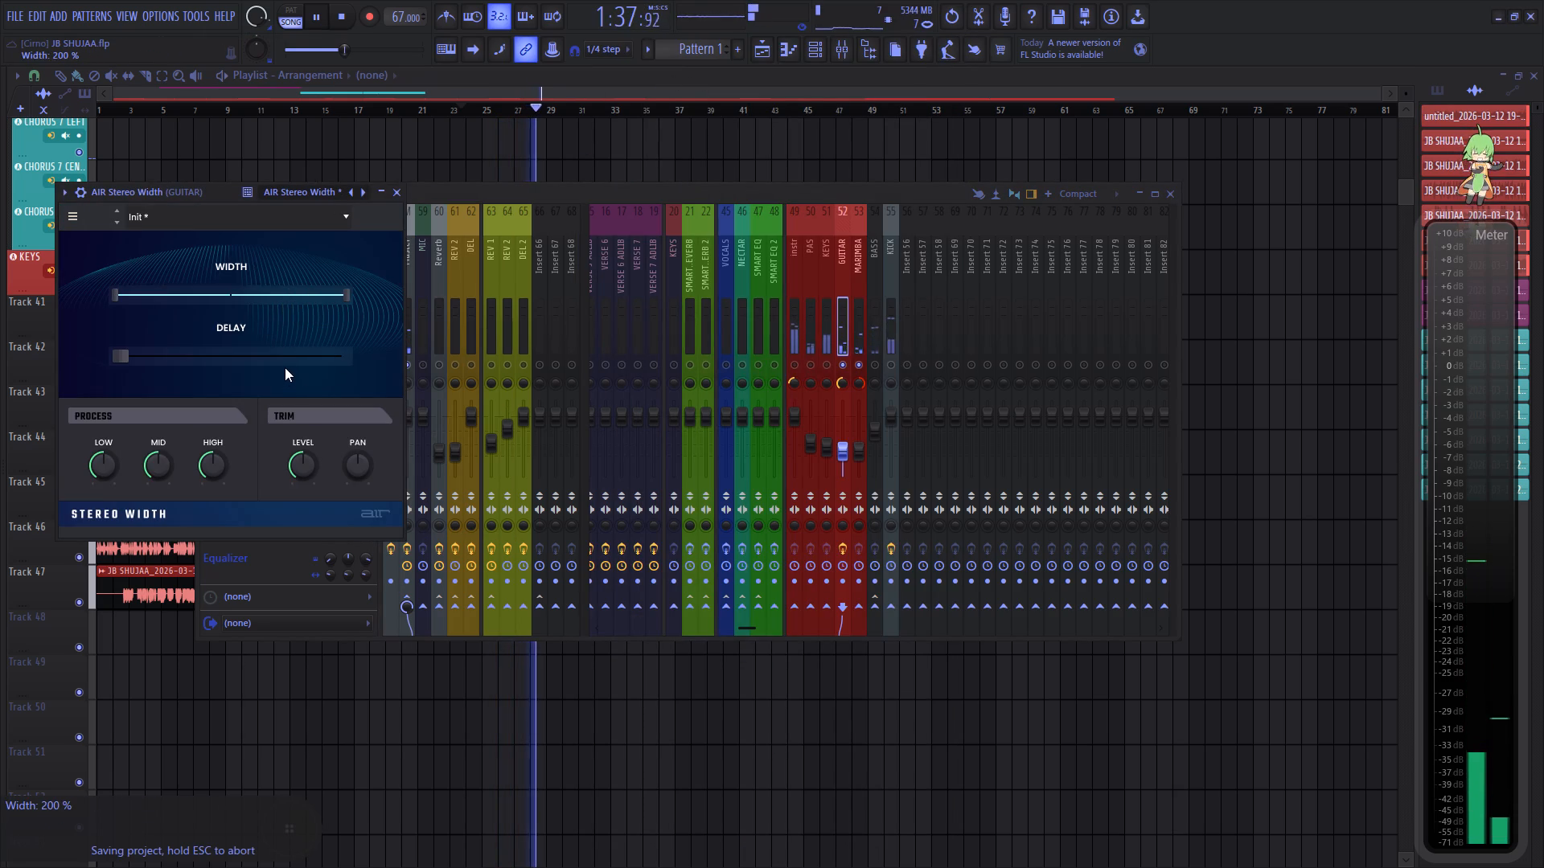
left_click_drag(283, 358, 537, 321)
left_click(396, 195)
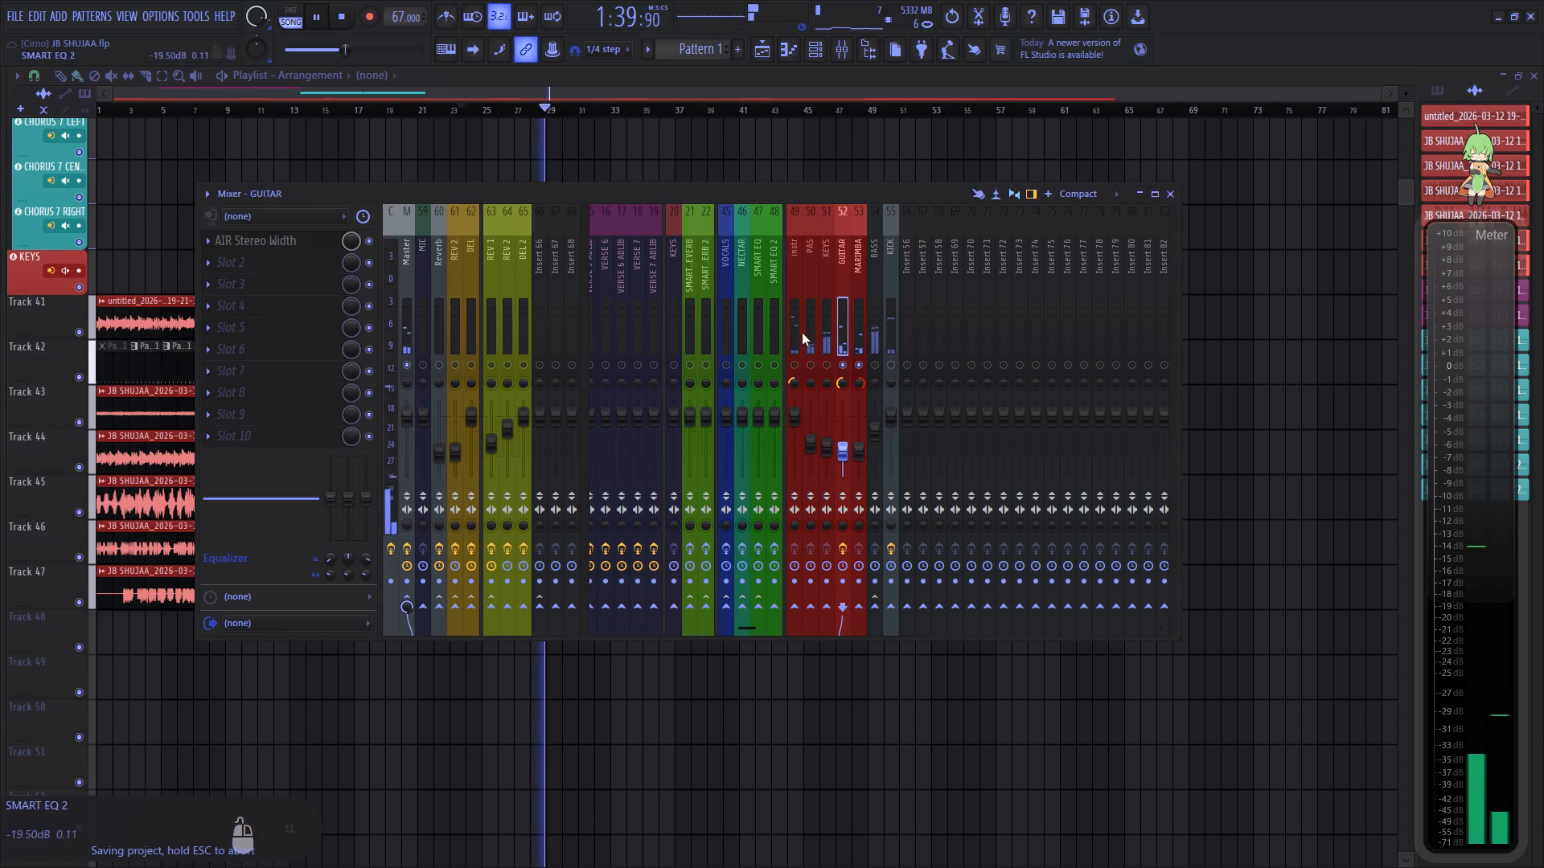
Search the effect plugins for STEREO and load the VST version of AIR Stereo Width into Slot 1 of the MARIMBA mixer track.
left_click(855, 309)
left_click(286, 240)
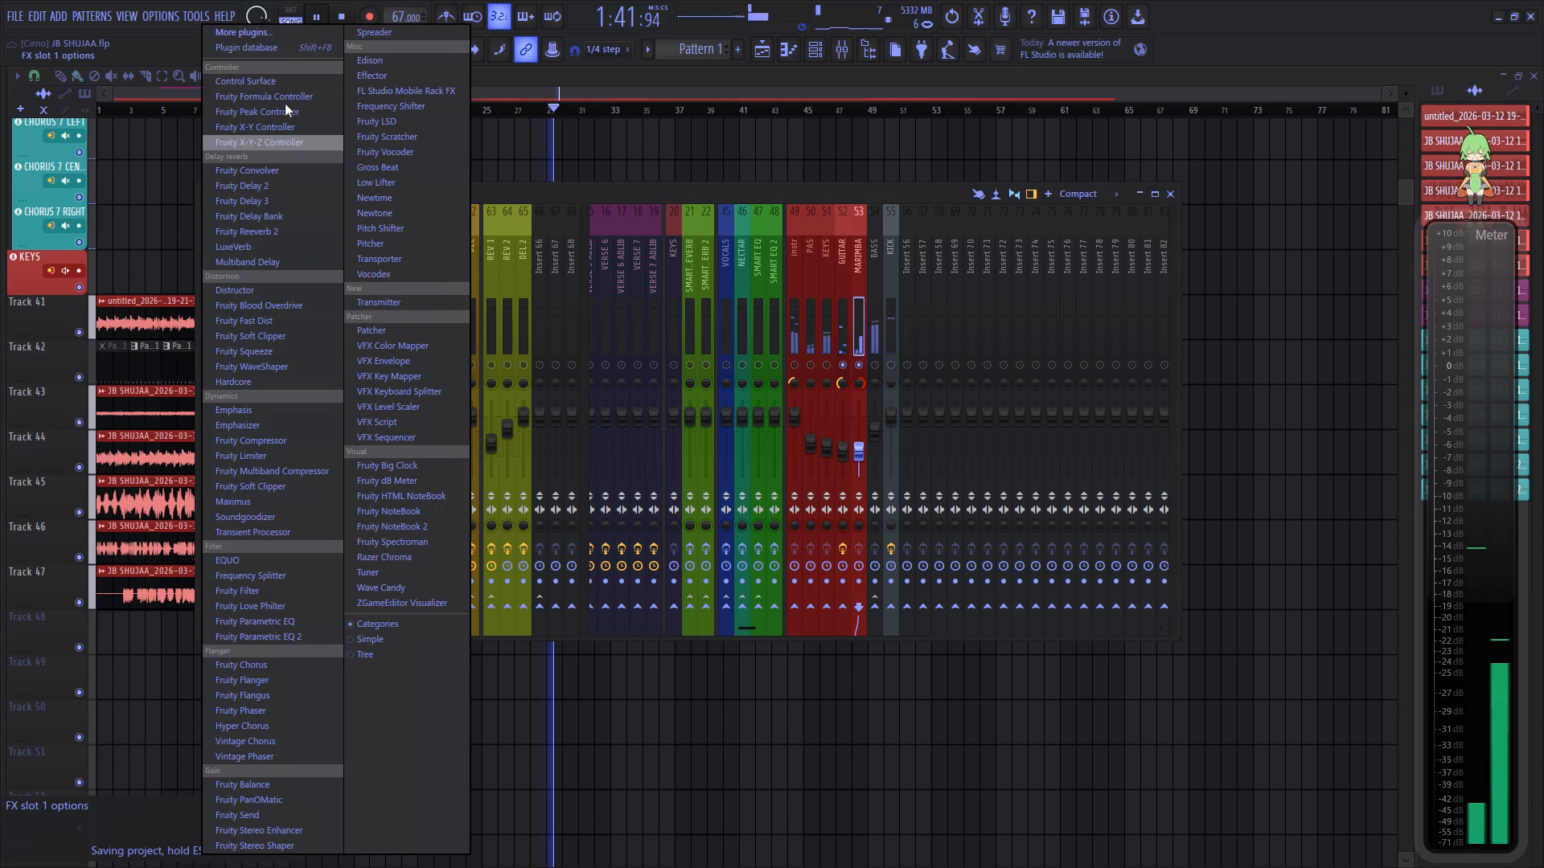
left_click(269, 34)
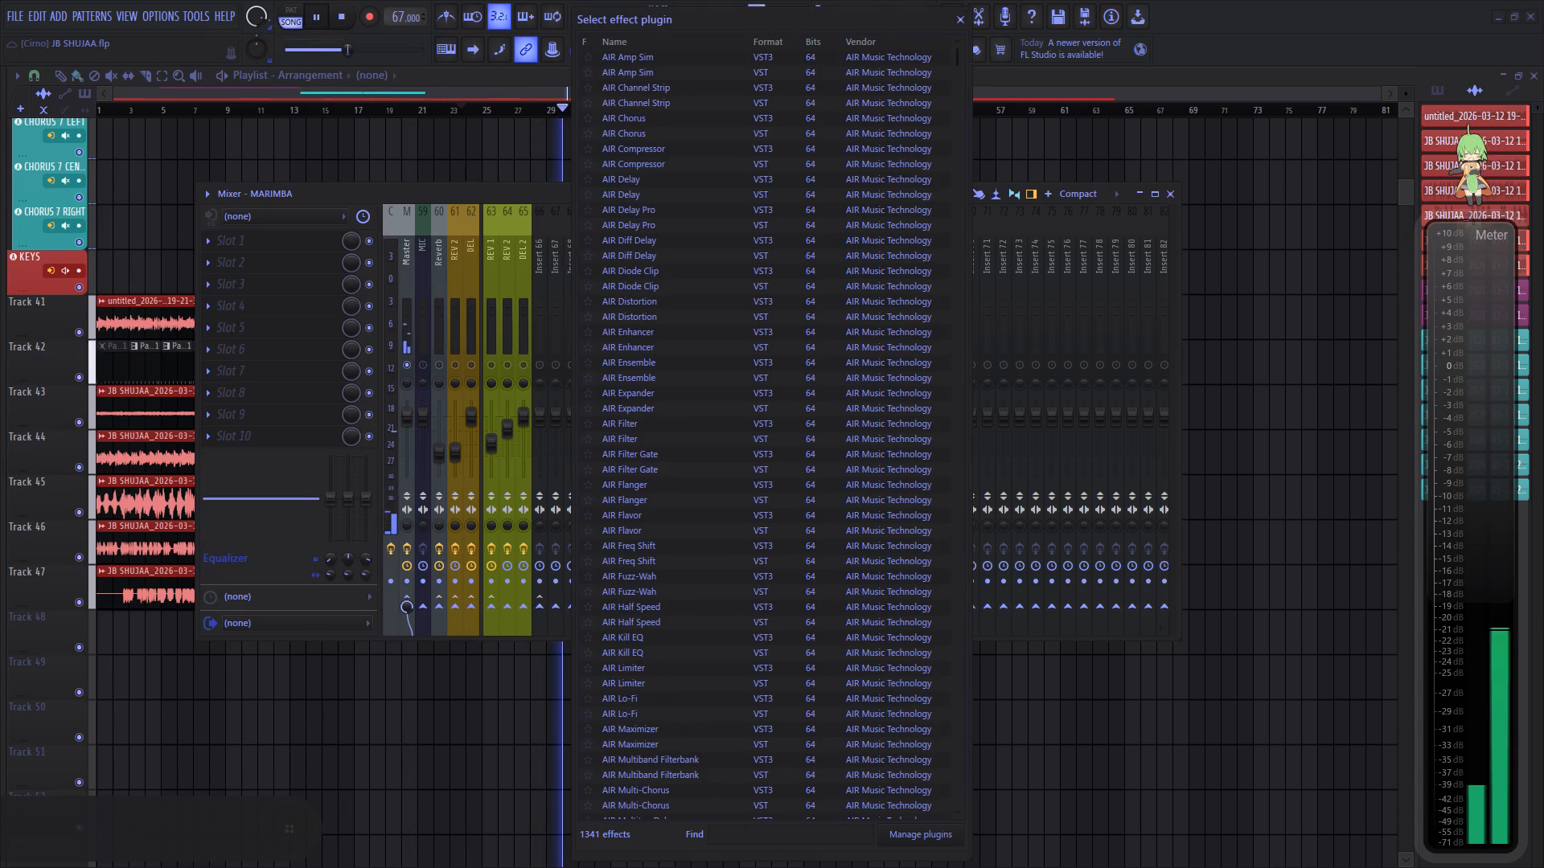
left_click(762, 838)
key("s")
key("t")
key("e")
type("RE")
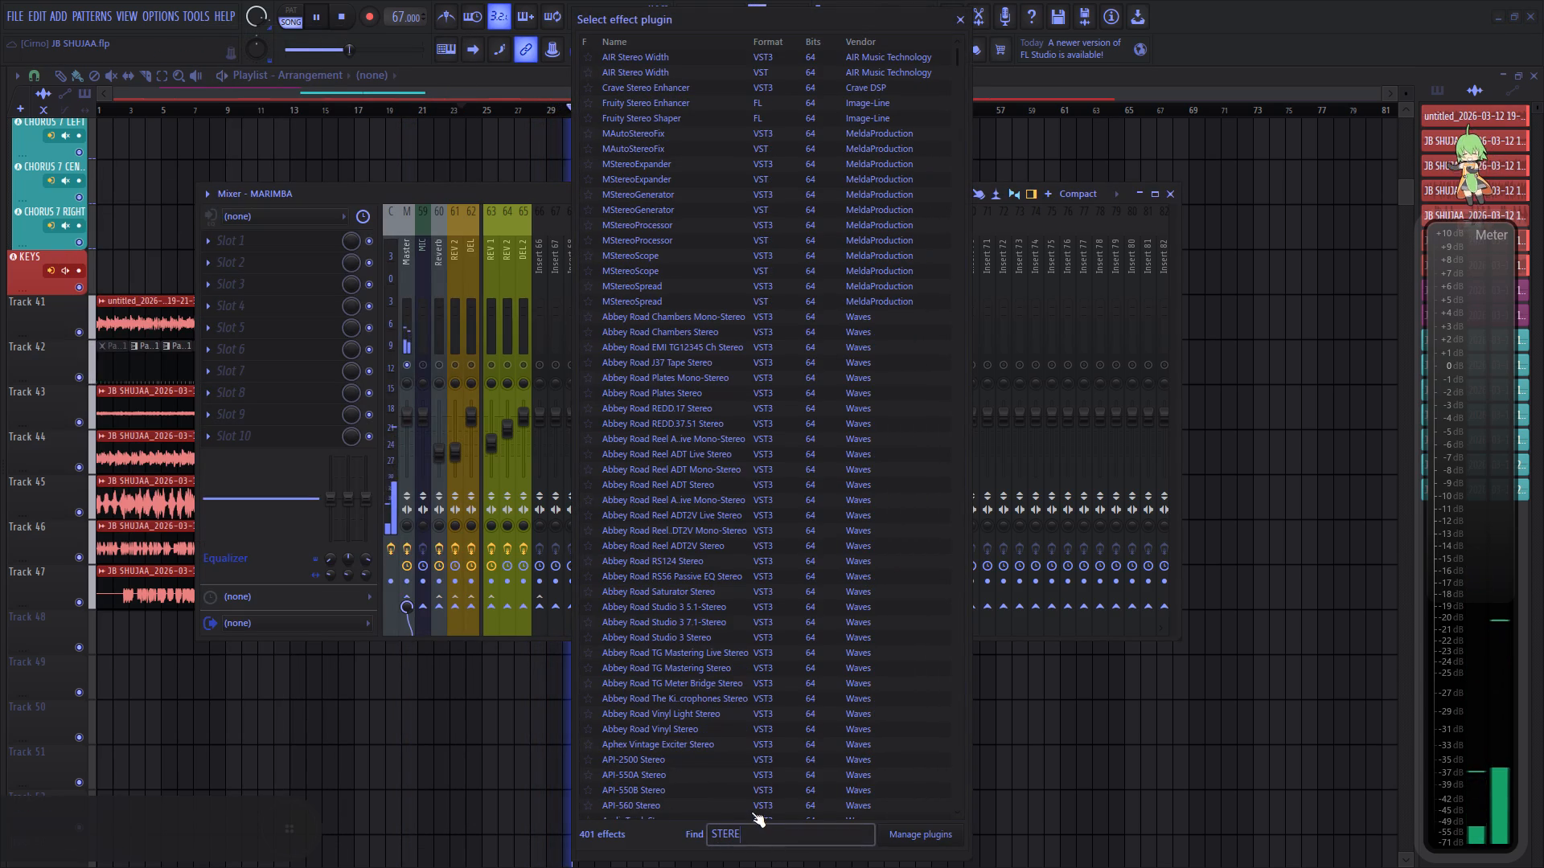
key("o")
double_click(664, 68)
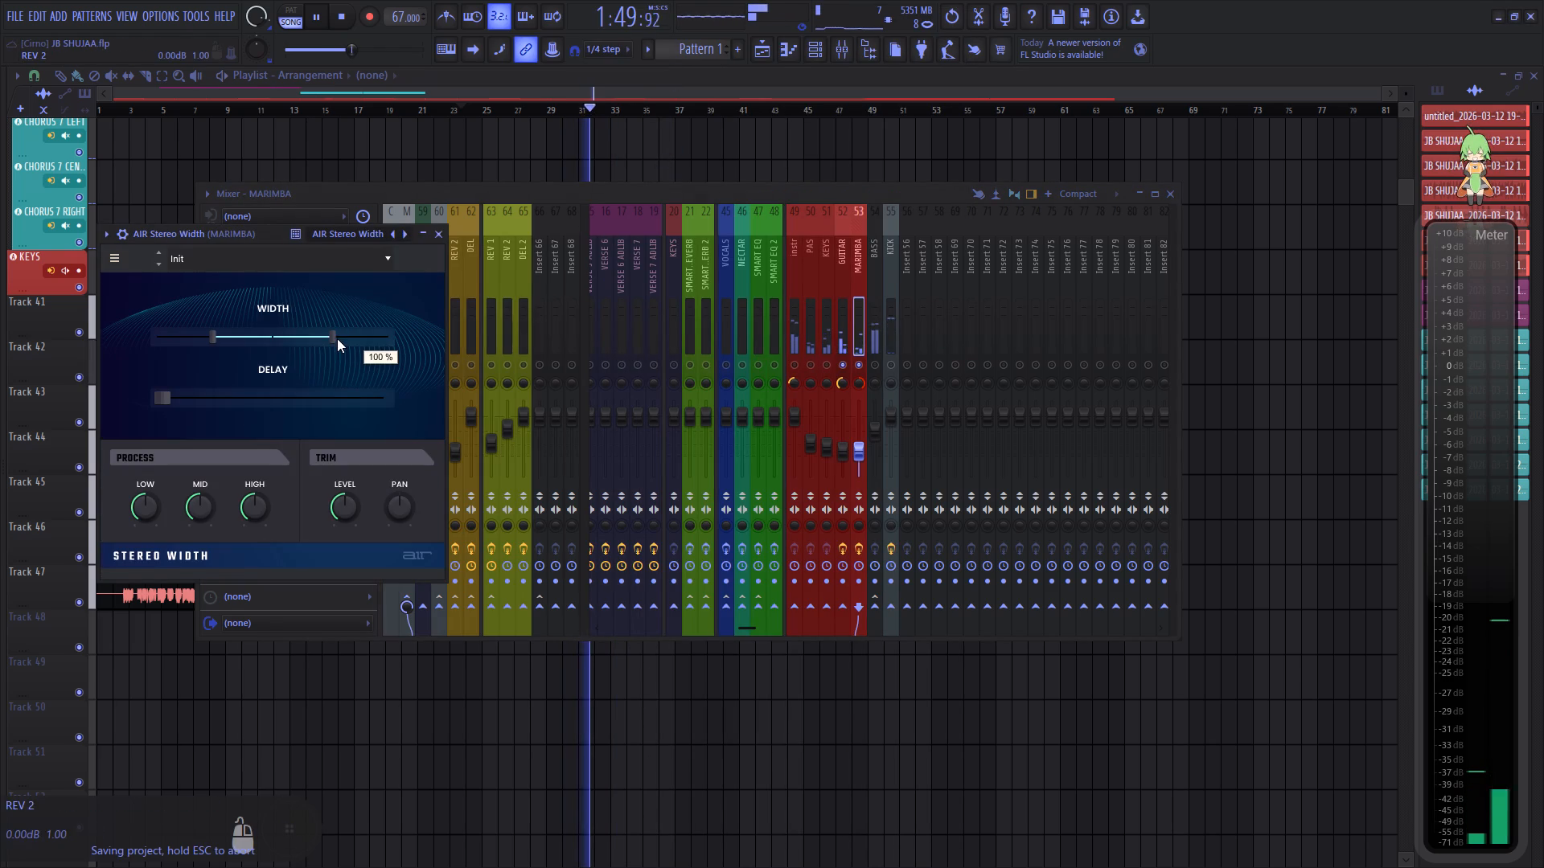
Raise the width and delay of the MARIMBA track's AIR Stereo Width to their maximum and close the plugin window.
left_click_drag(337, 338, 589, 362)
left_click_drag(326, 390, 603, 387)
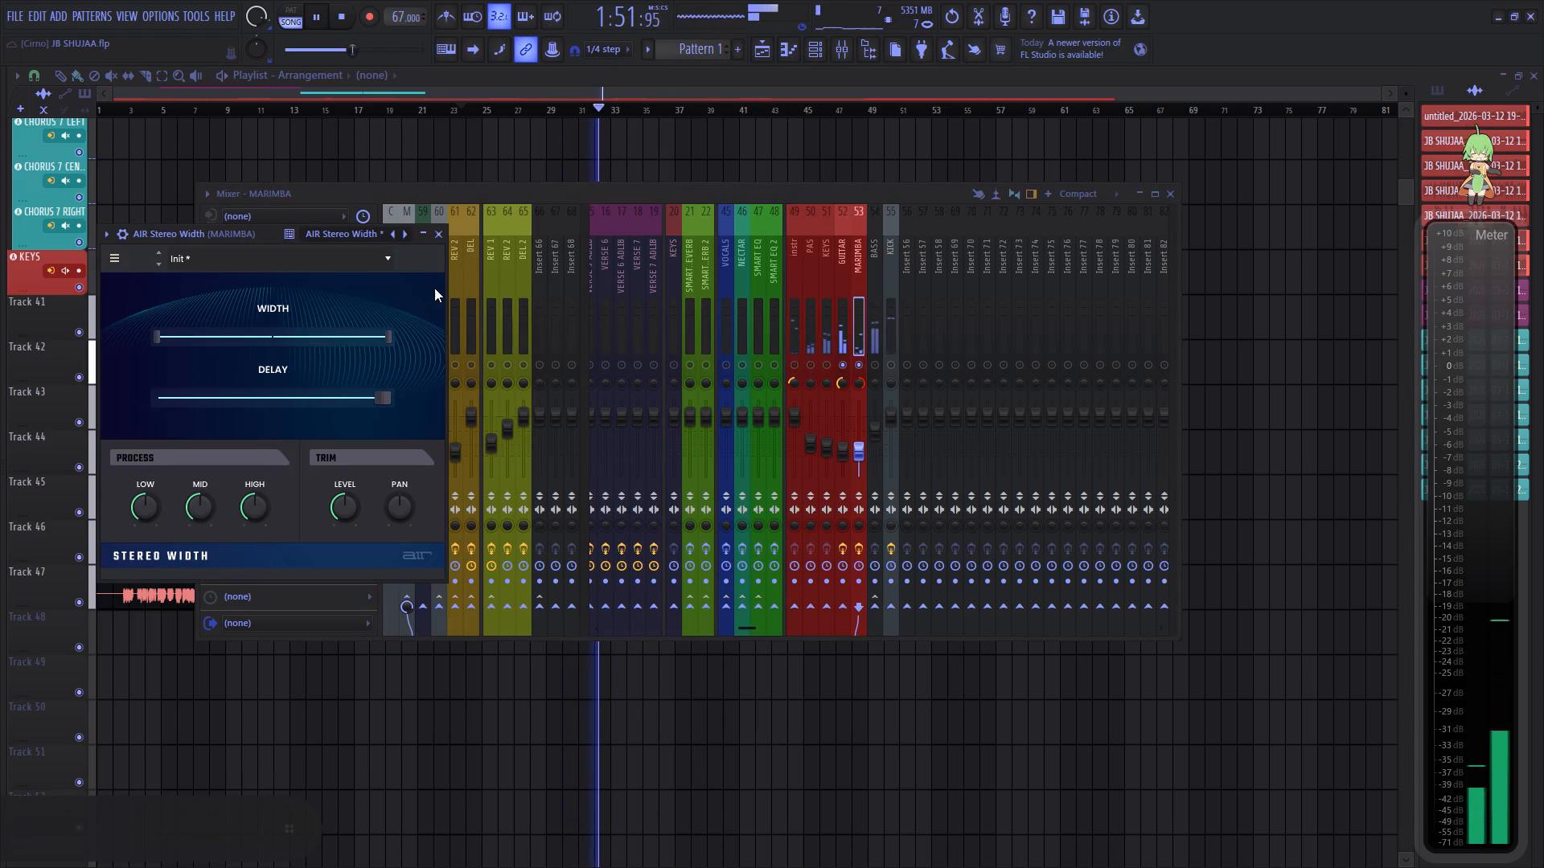
left_click(439, 239)
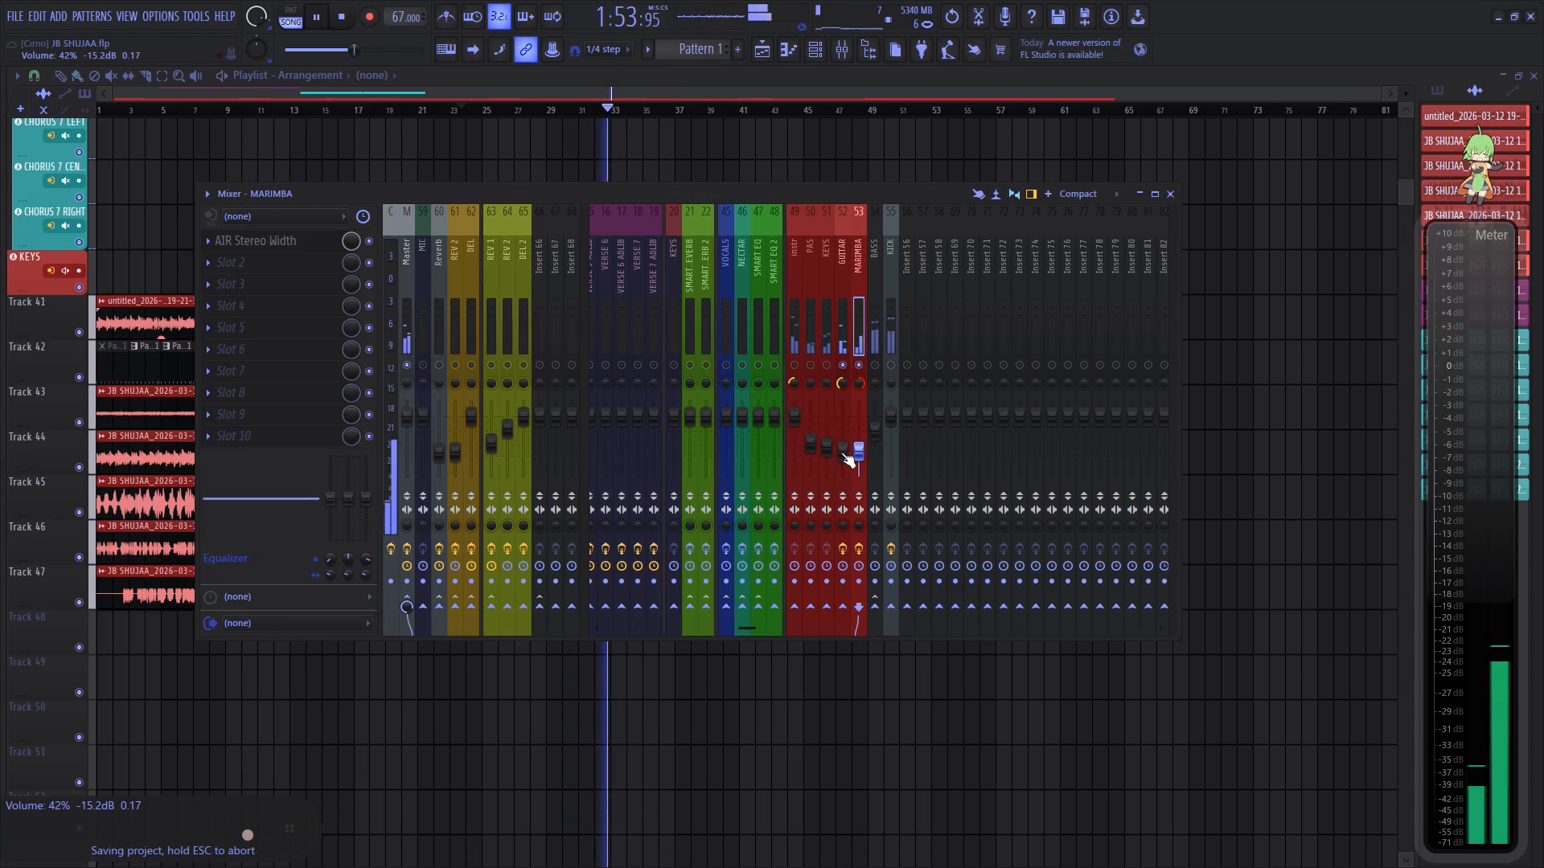
Lower the GUITAR mixer track's volume to 35% (-17.5 dB).
scroll(837, 453, "down", 1)
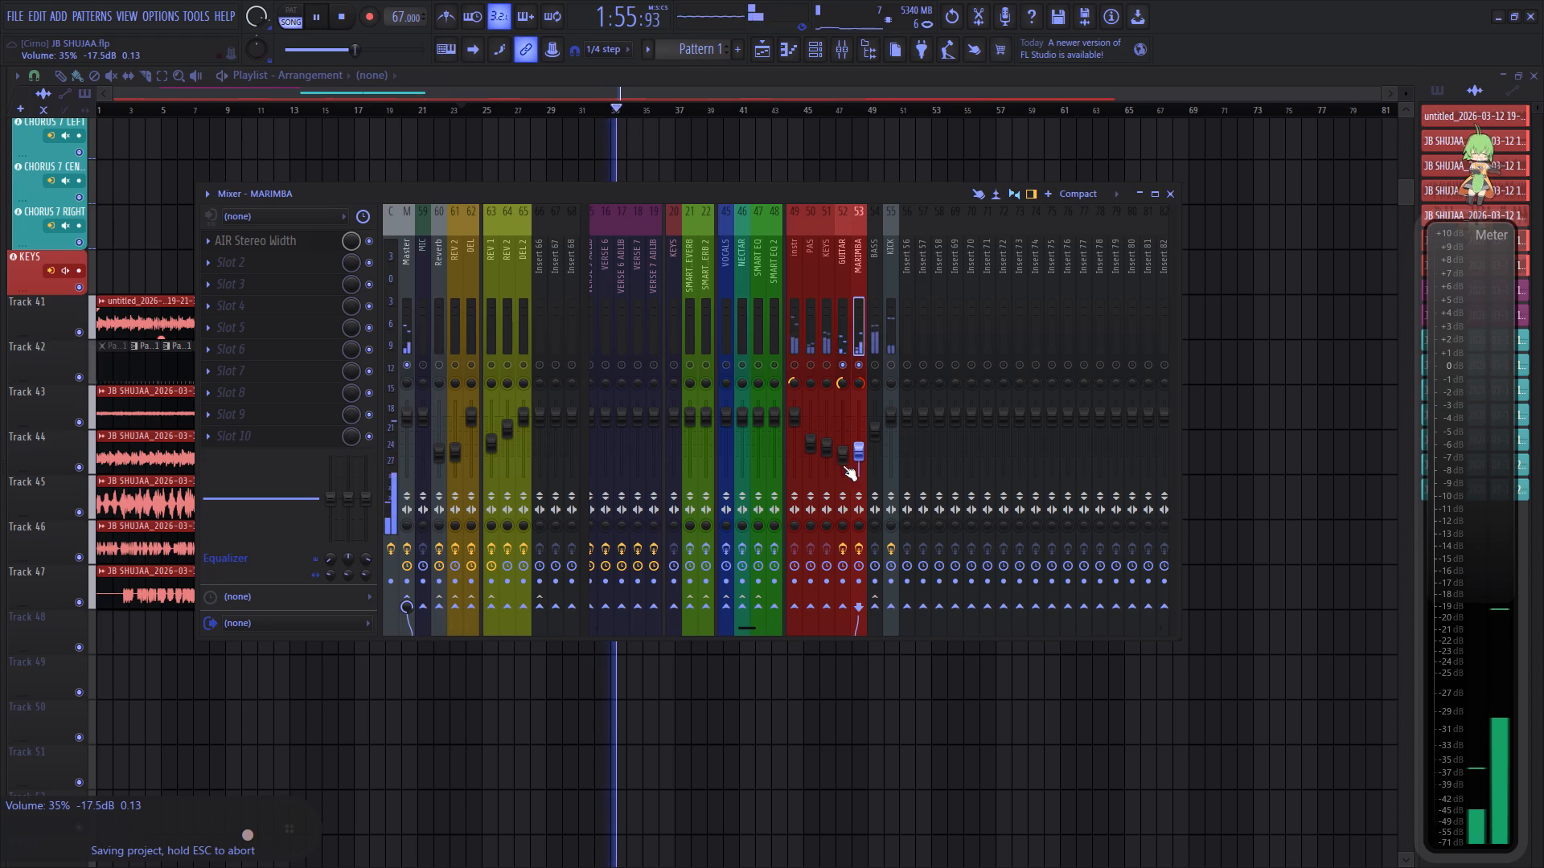
Solo and select the KEYS mixer track to audition it.
right_click(827, 359)
left_click(828, 326)
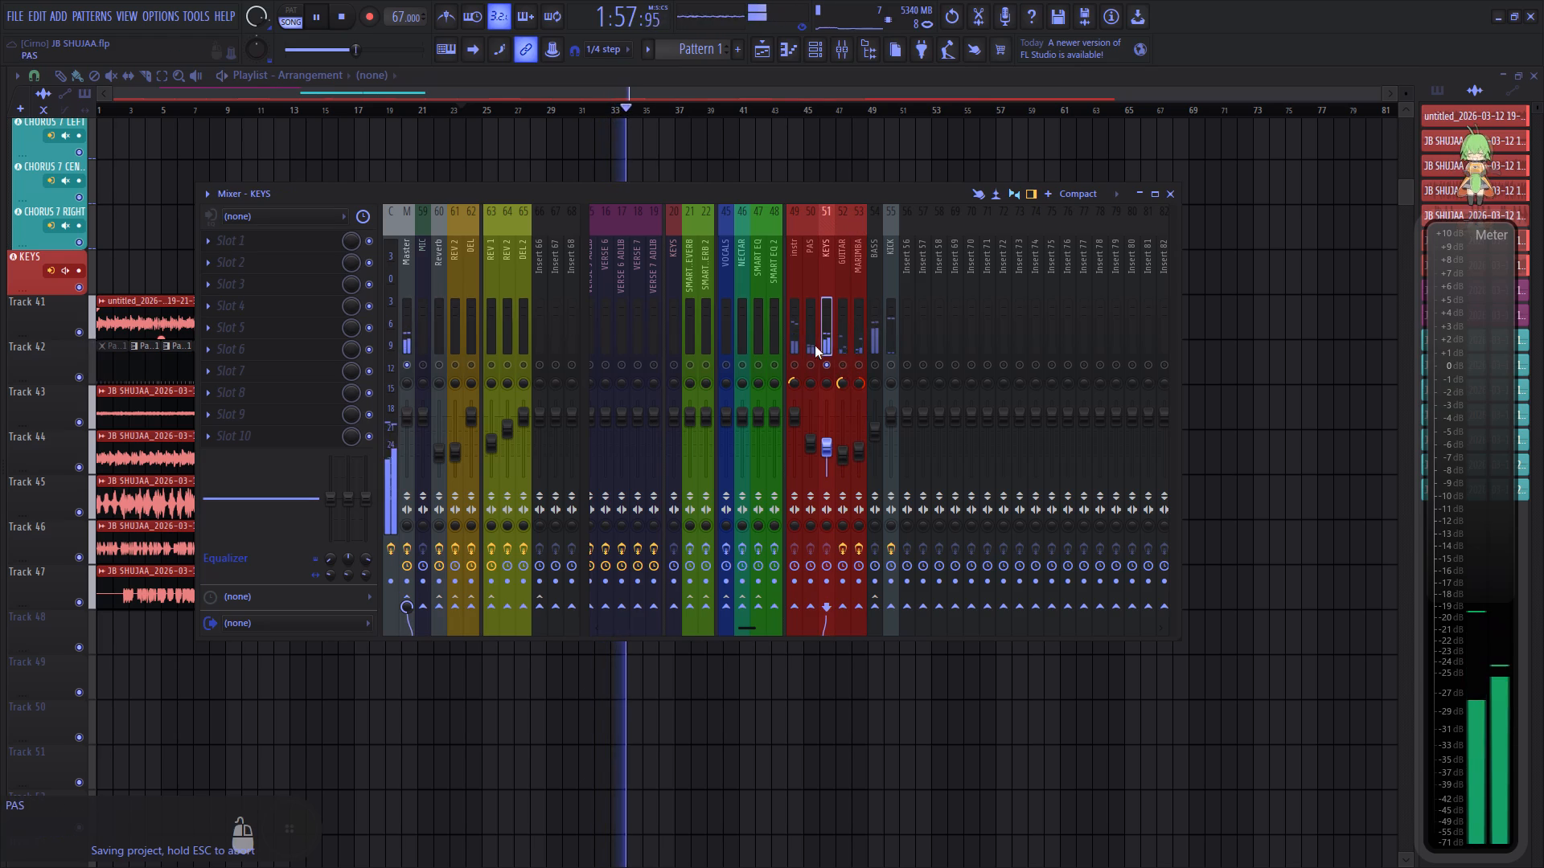
Solo the PAS mixer track and load the VST version of AIR Stereo Width into its Slot 1, searching the plugins for STEREO.
right_click(808, 363)
left_click(815, 336)
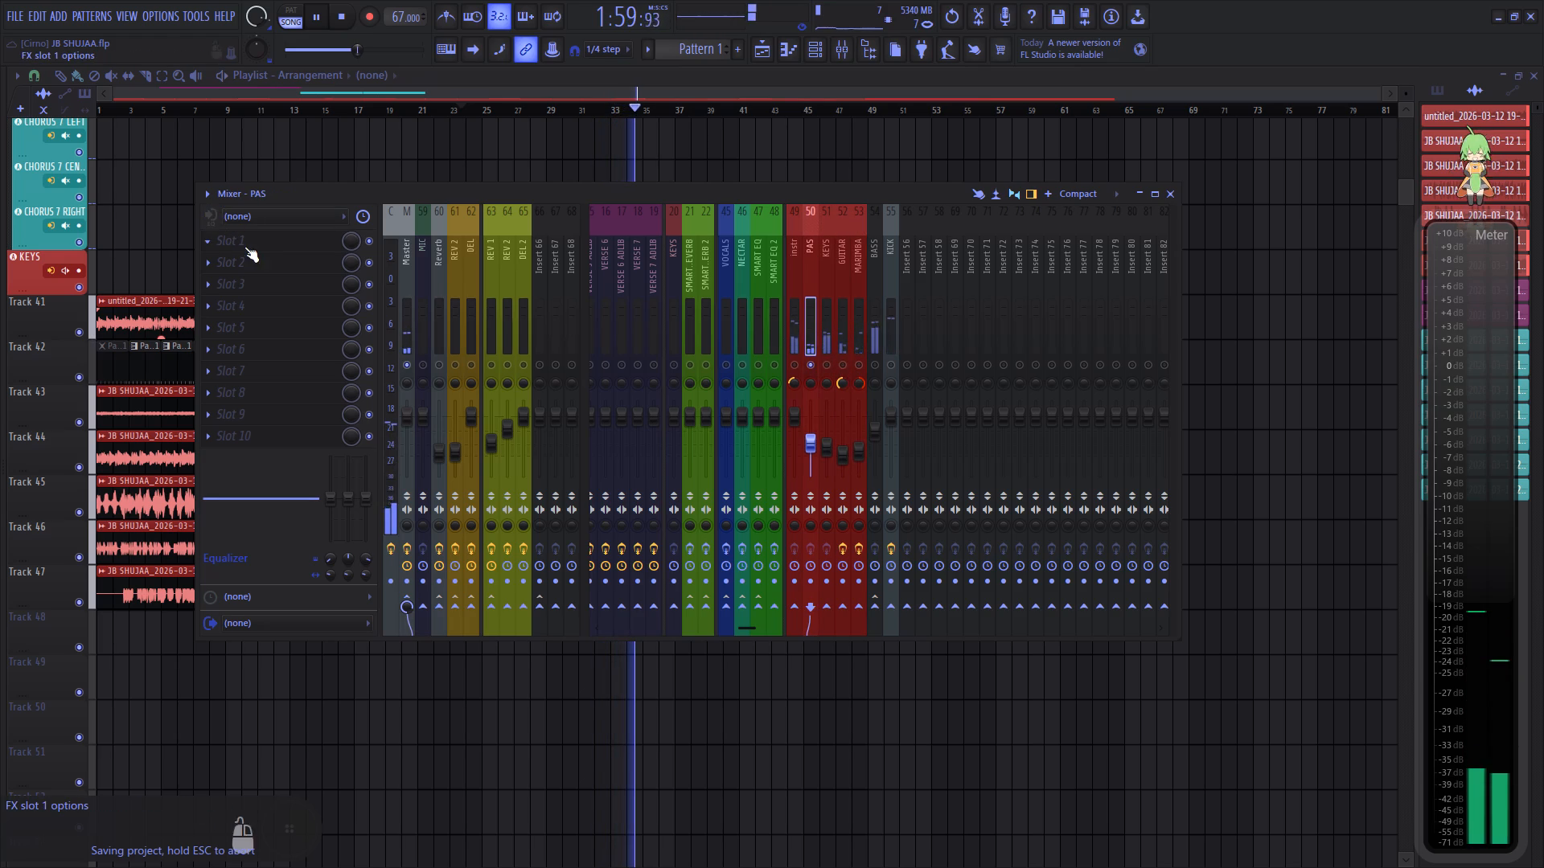
left_click(243, 238)
left_click(259, 40)
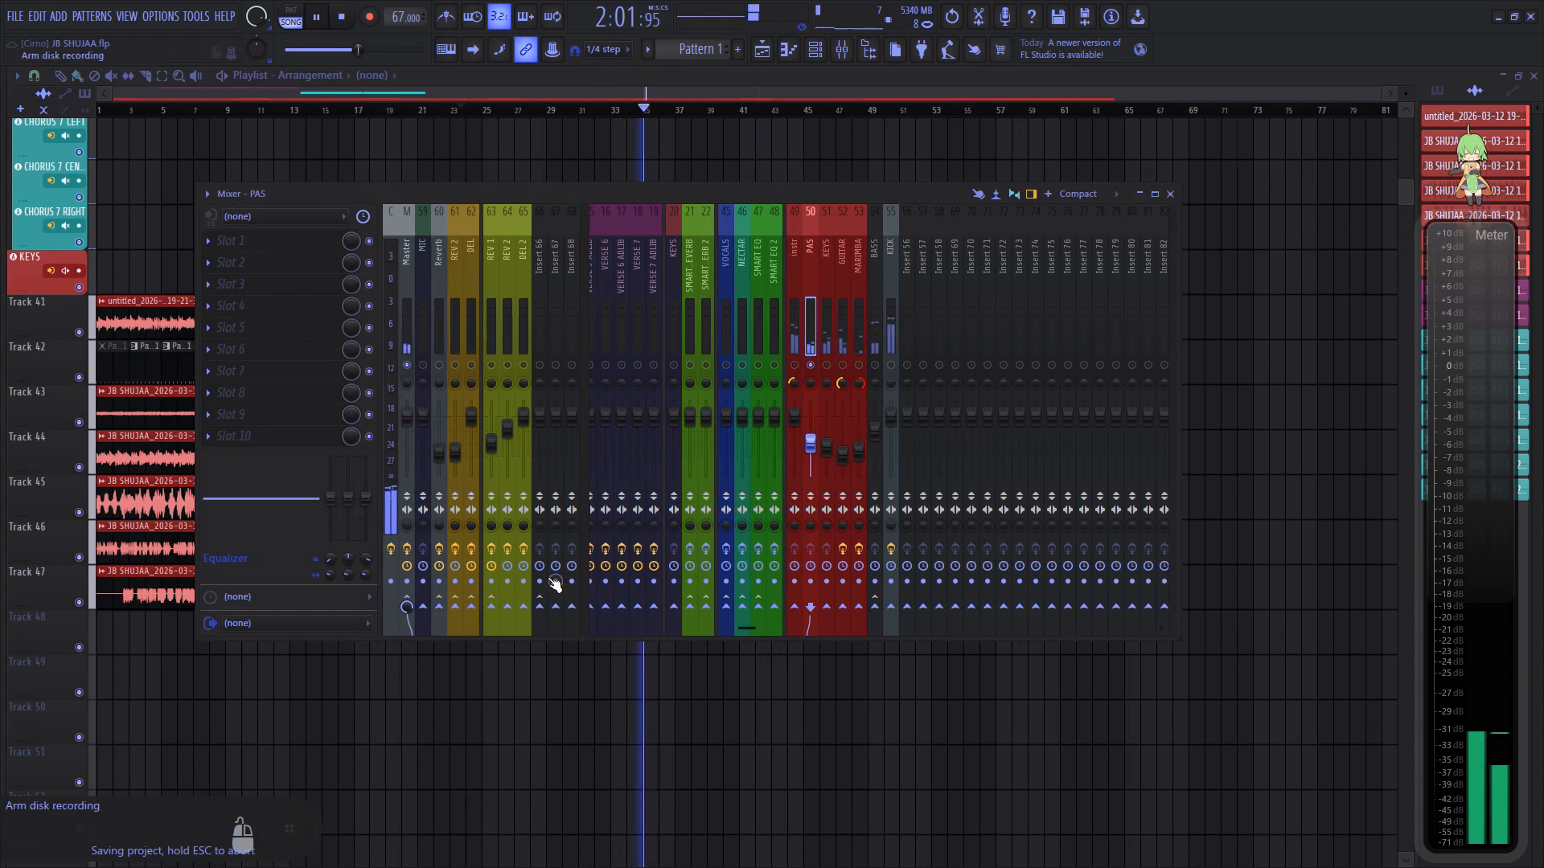
left_click(268, 243)
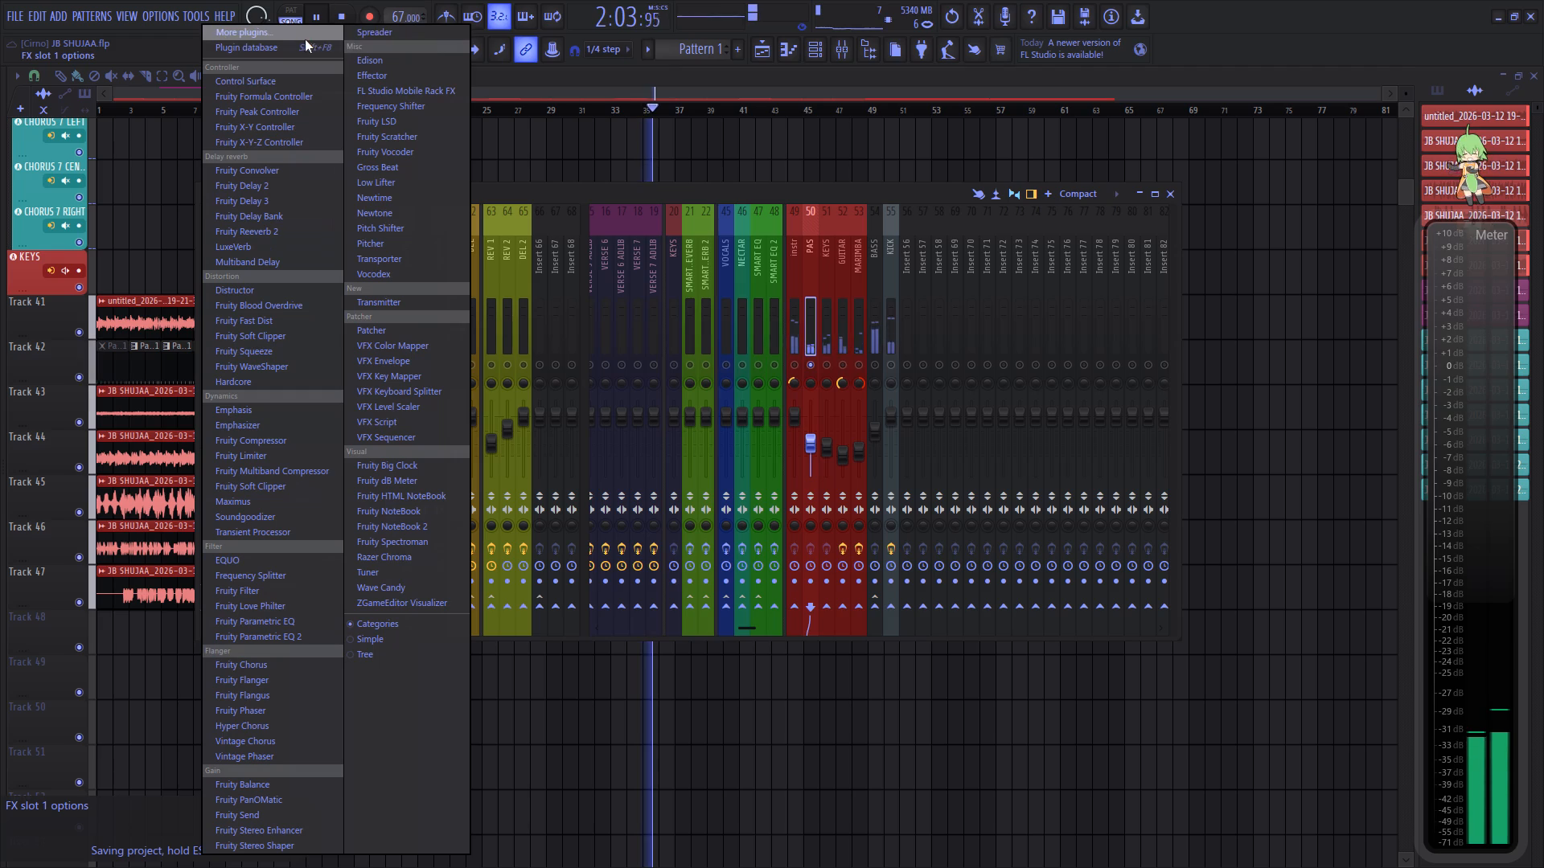
left_click(297, 35)
left_click(766, 839)
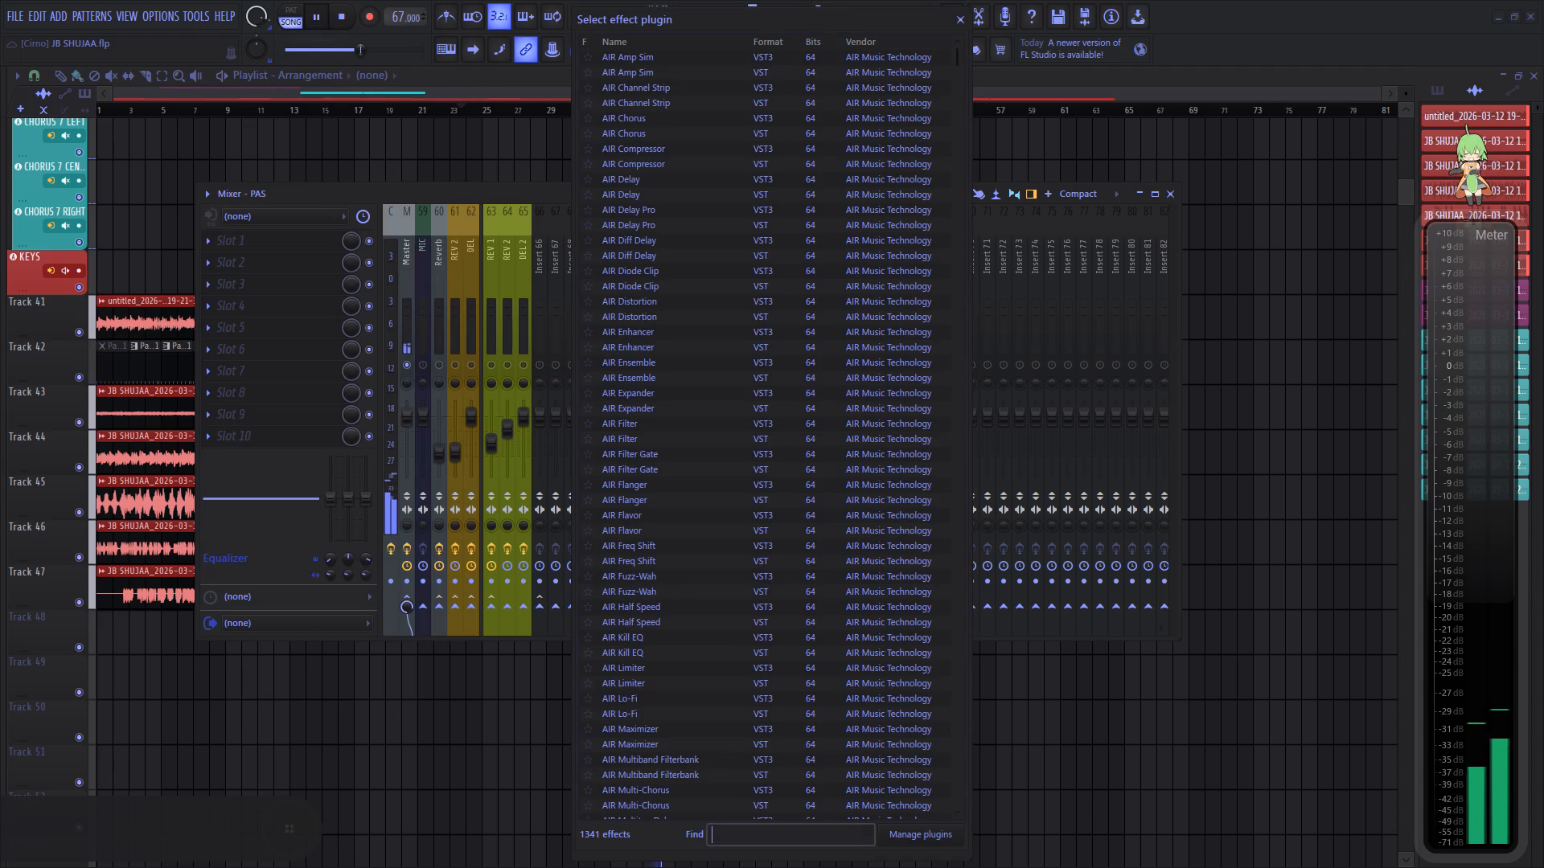
key("s")
key("t")
key("e")
key("r")
key("e")
key("o")
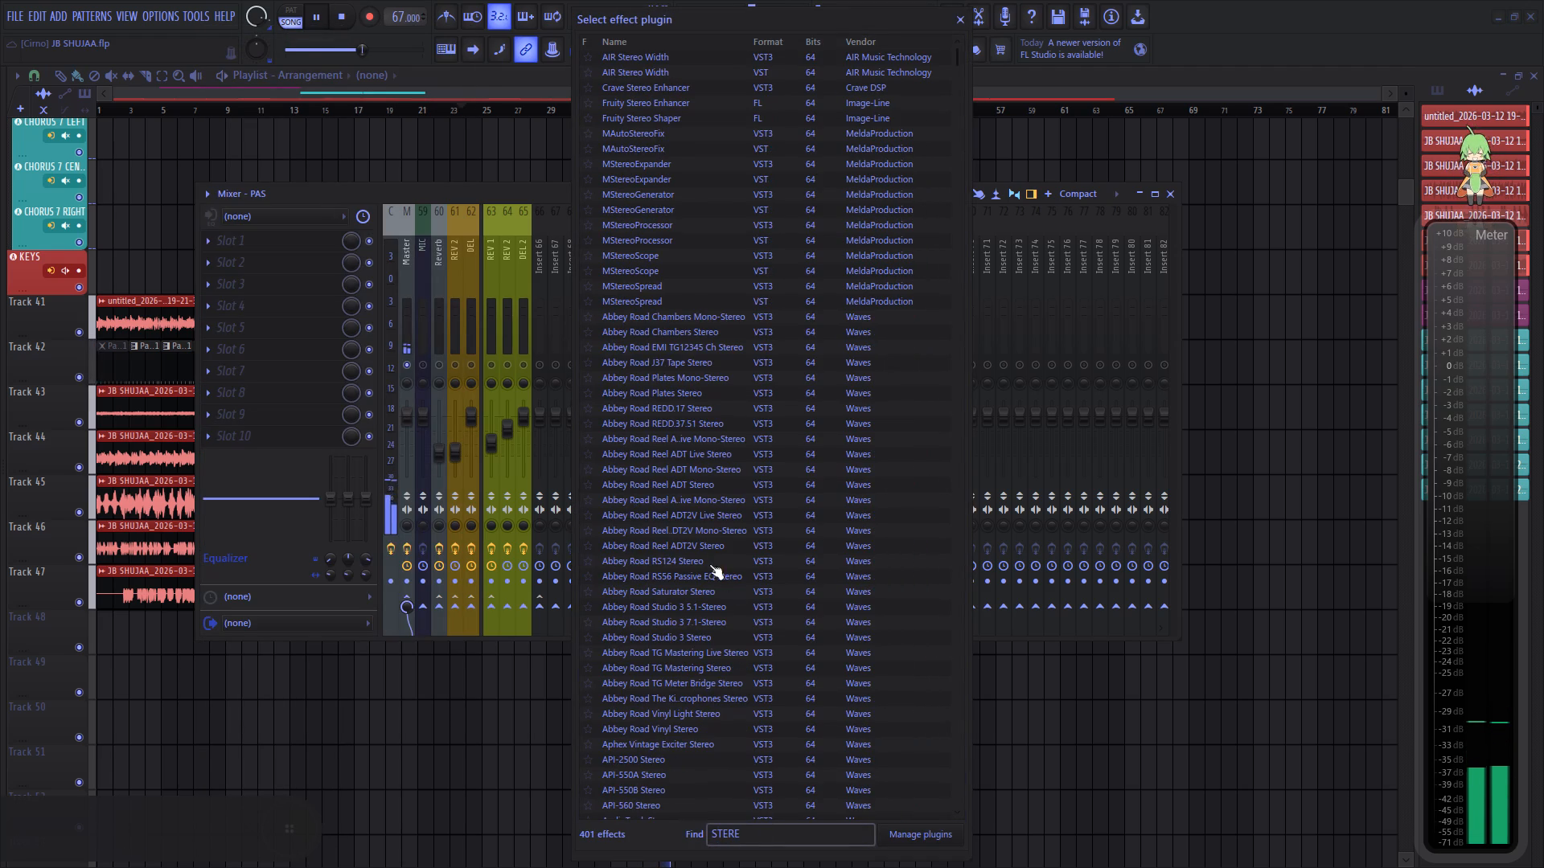
double_click(708, 64)
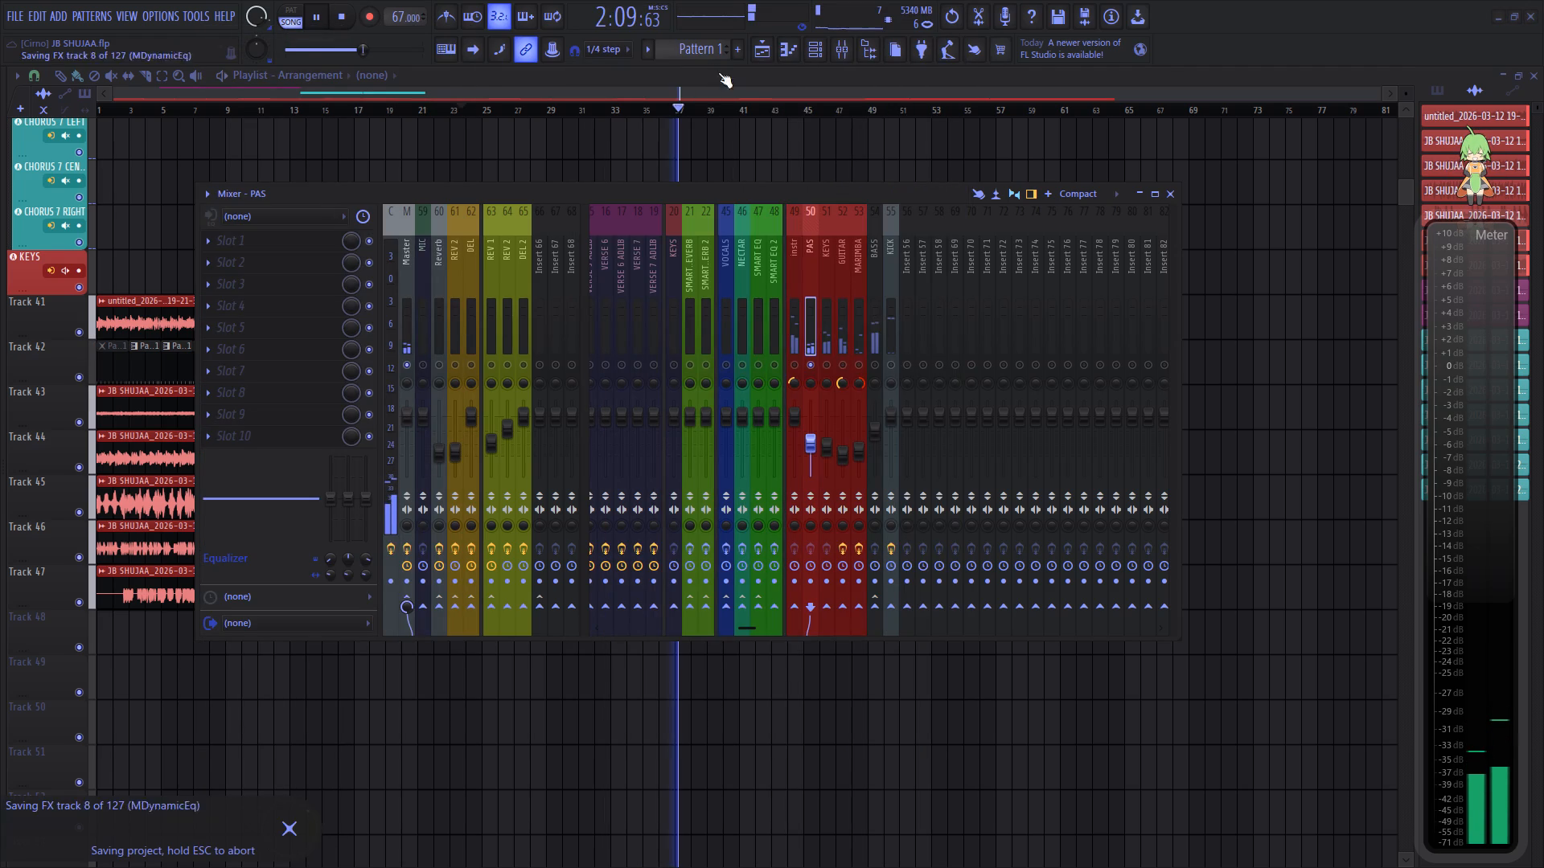
Raise the width and delay of the PAS track's AIR Stereo Width to their maximum and close the plugin window.
left_click_drag(359, 379, 388, 379)
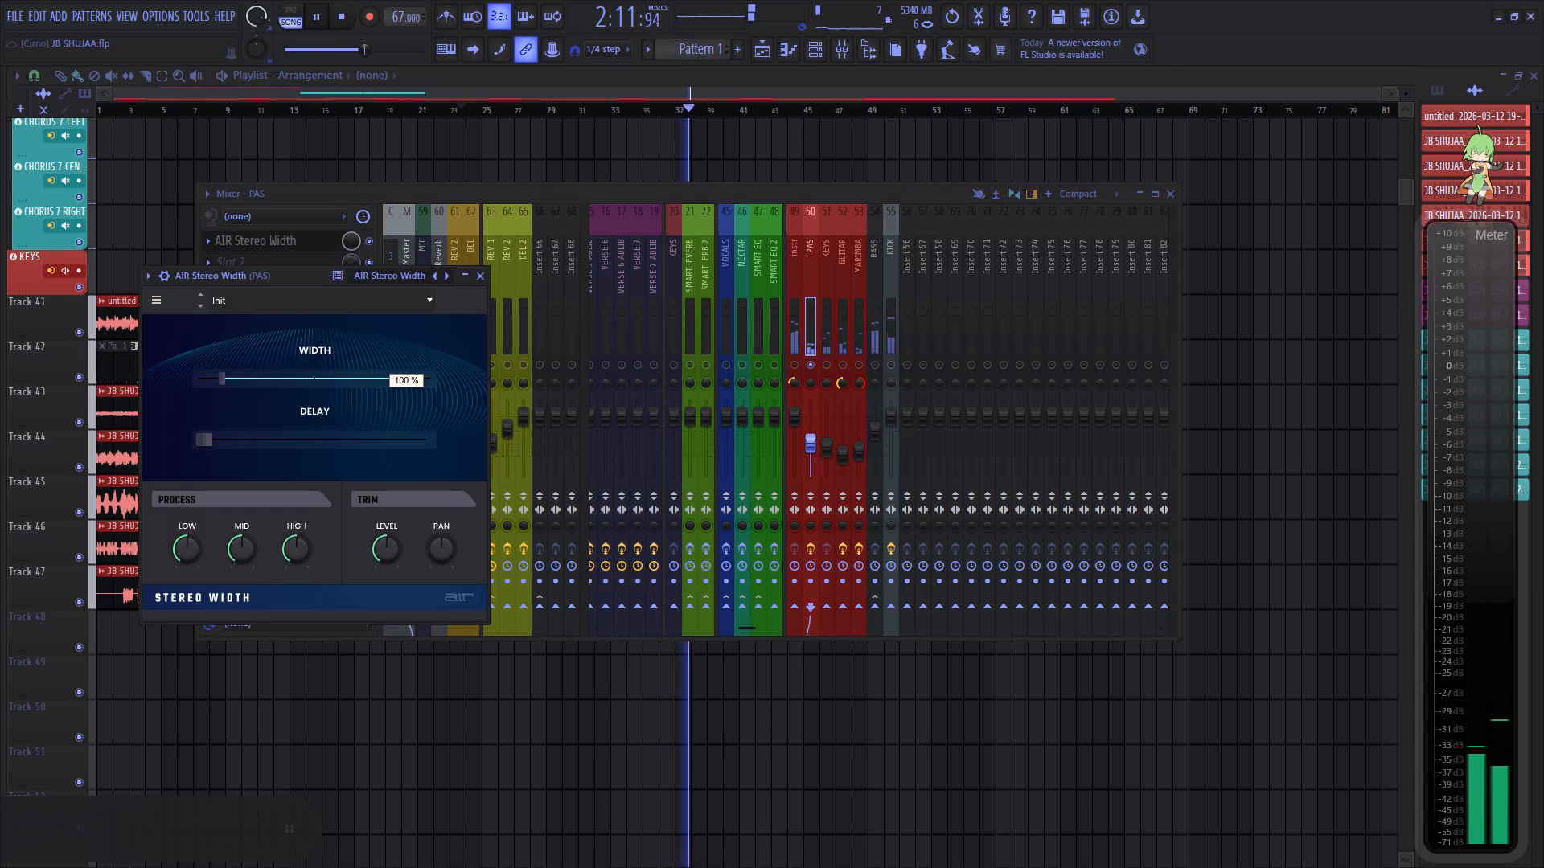
left_click_drag(388, 379, 571, 379)
left_click_drag(372, 444, 558, 416)
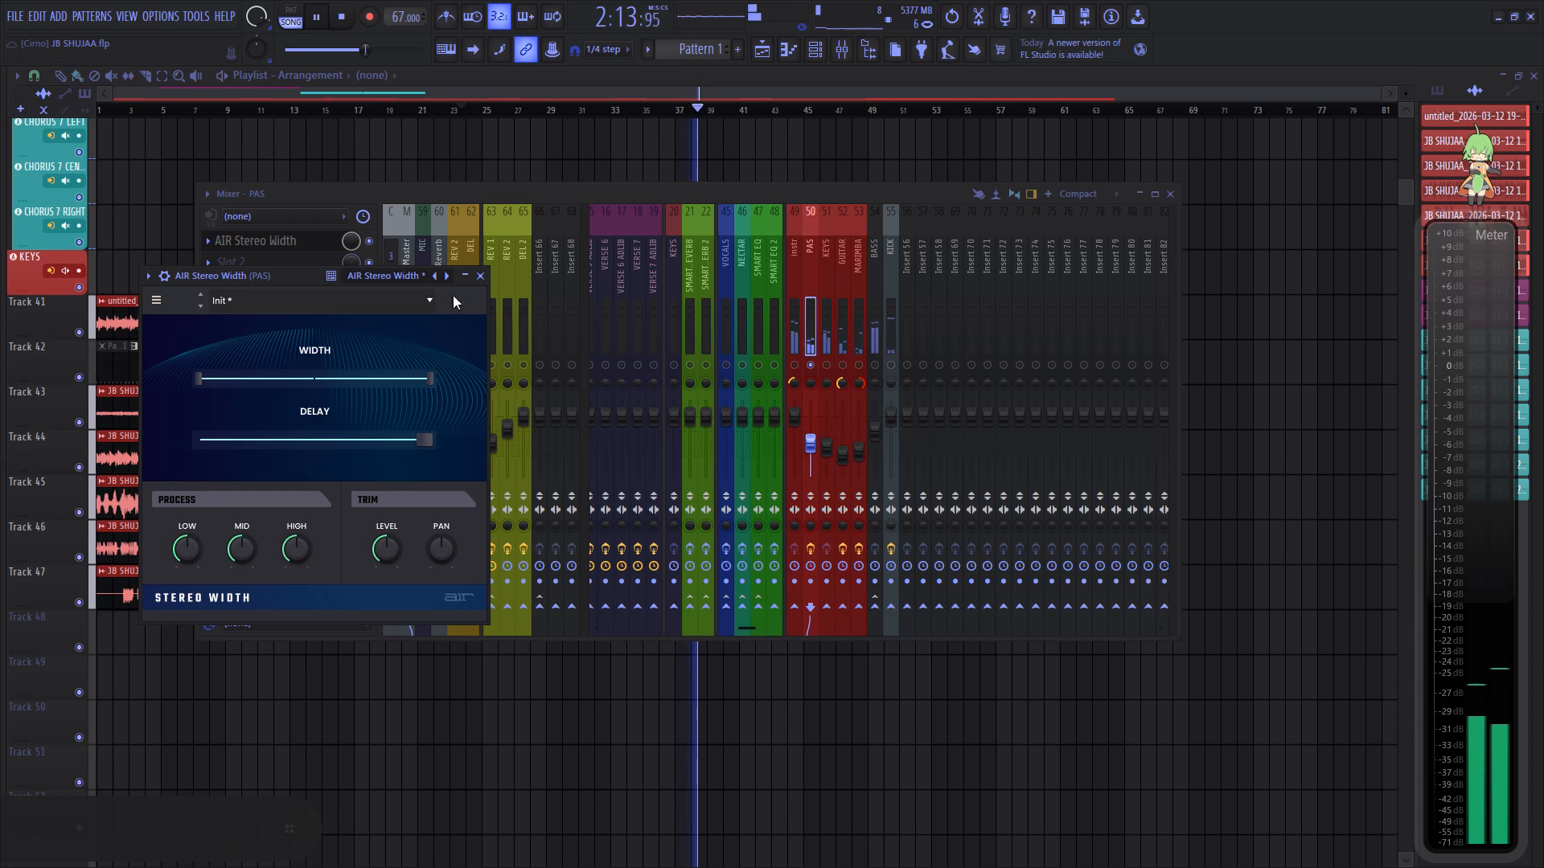
left_click(487, 276)
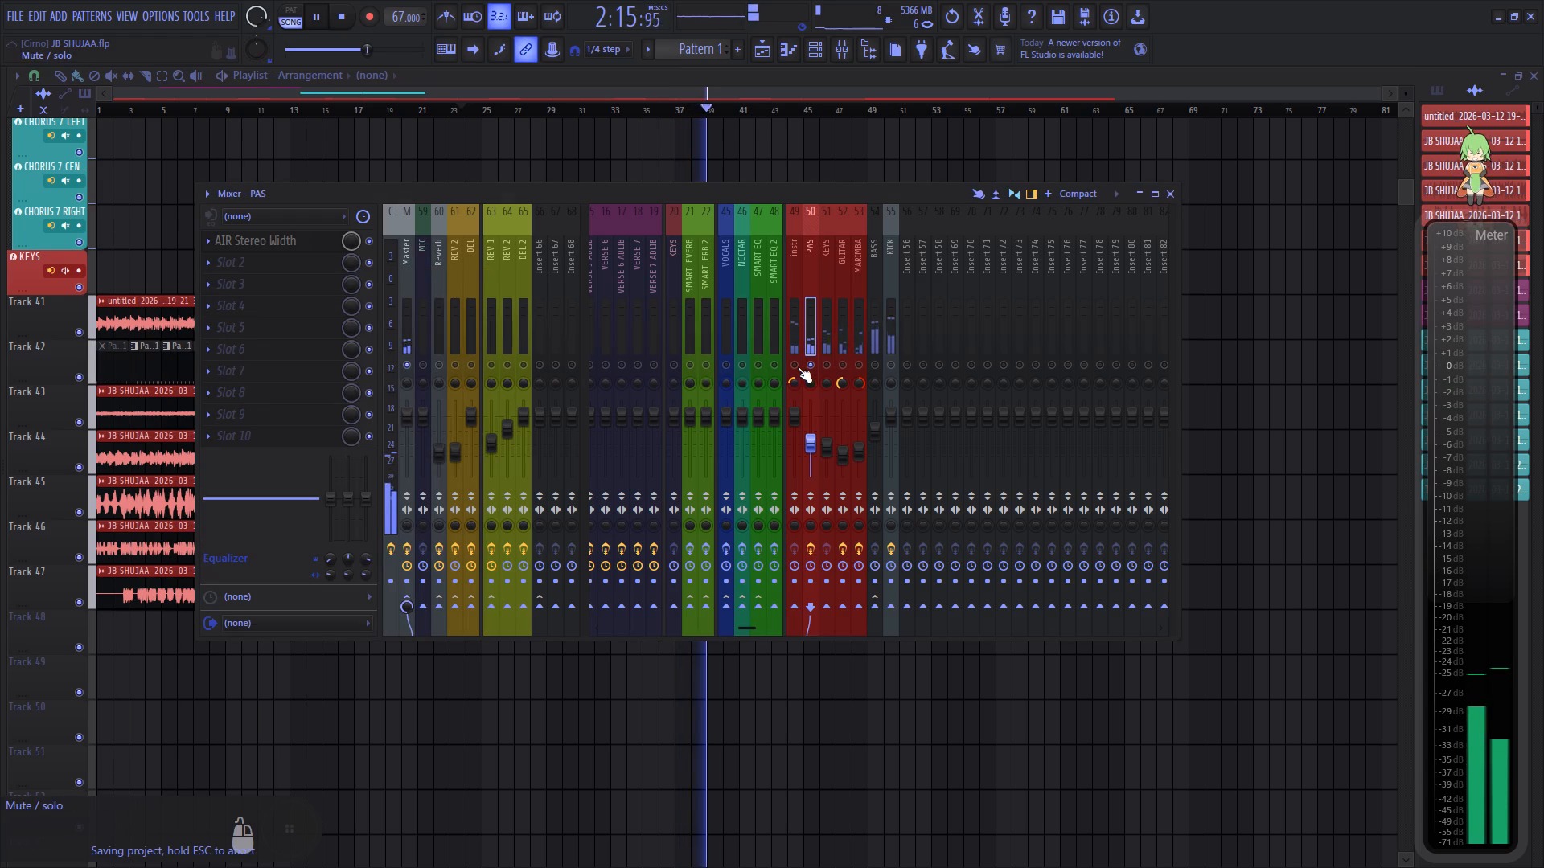
Audition the instr, KEYS and GUITAR mixer tracks by soloing each in turn.
right_click(795, 364)
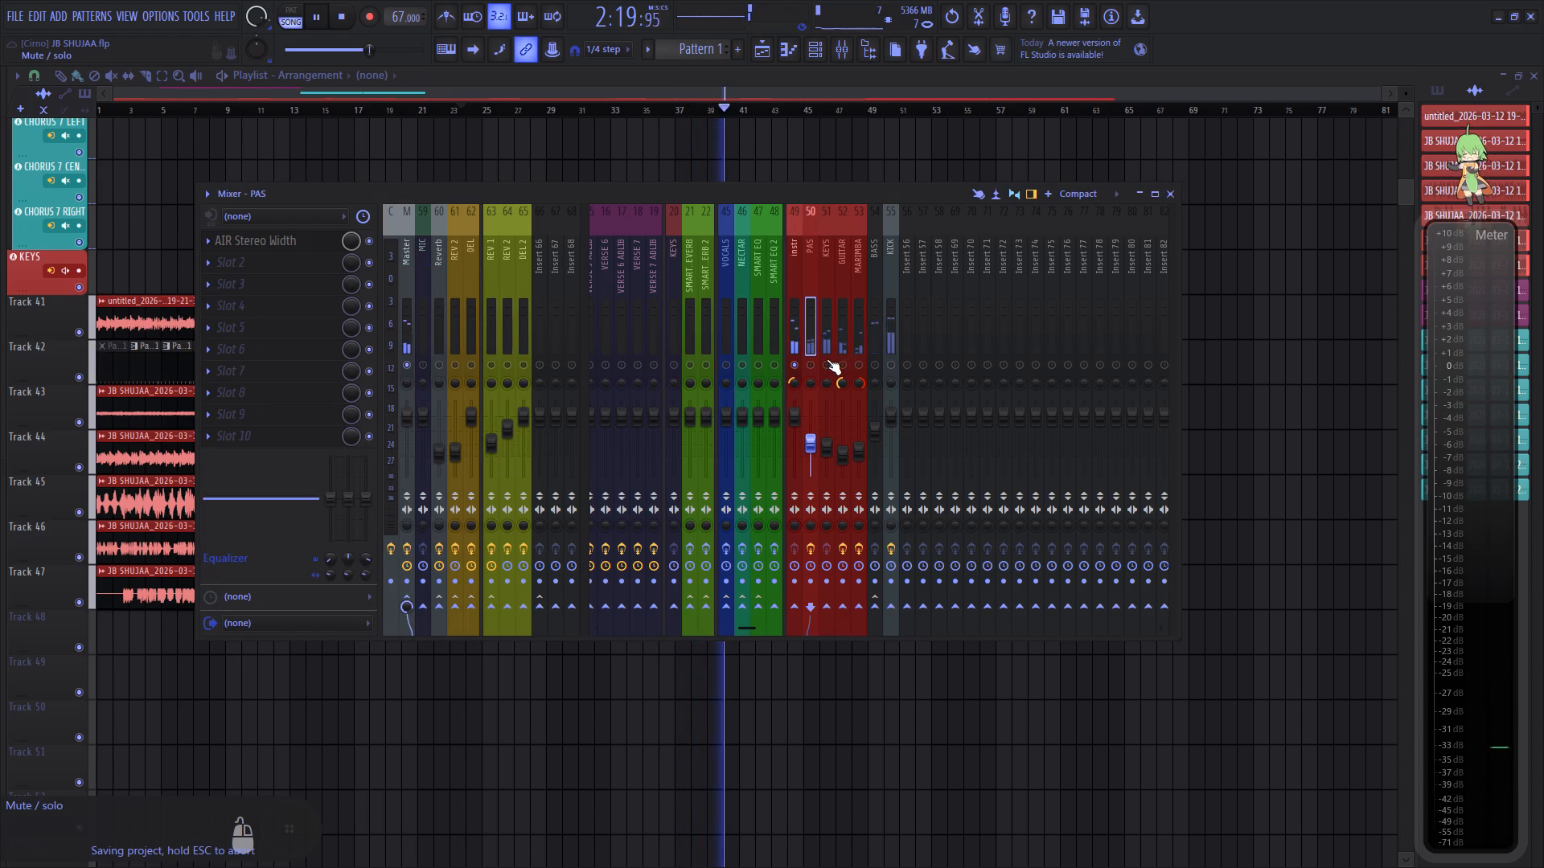
left_click(790, 342)
right_click(825, 363)
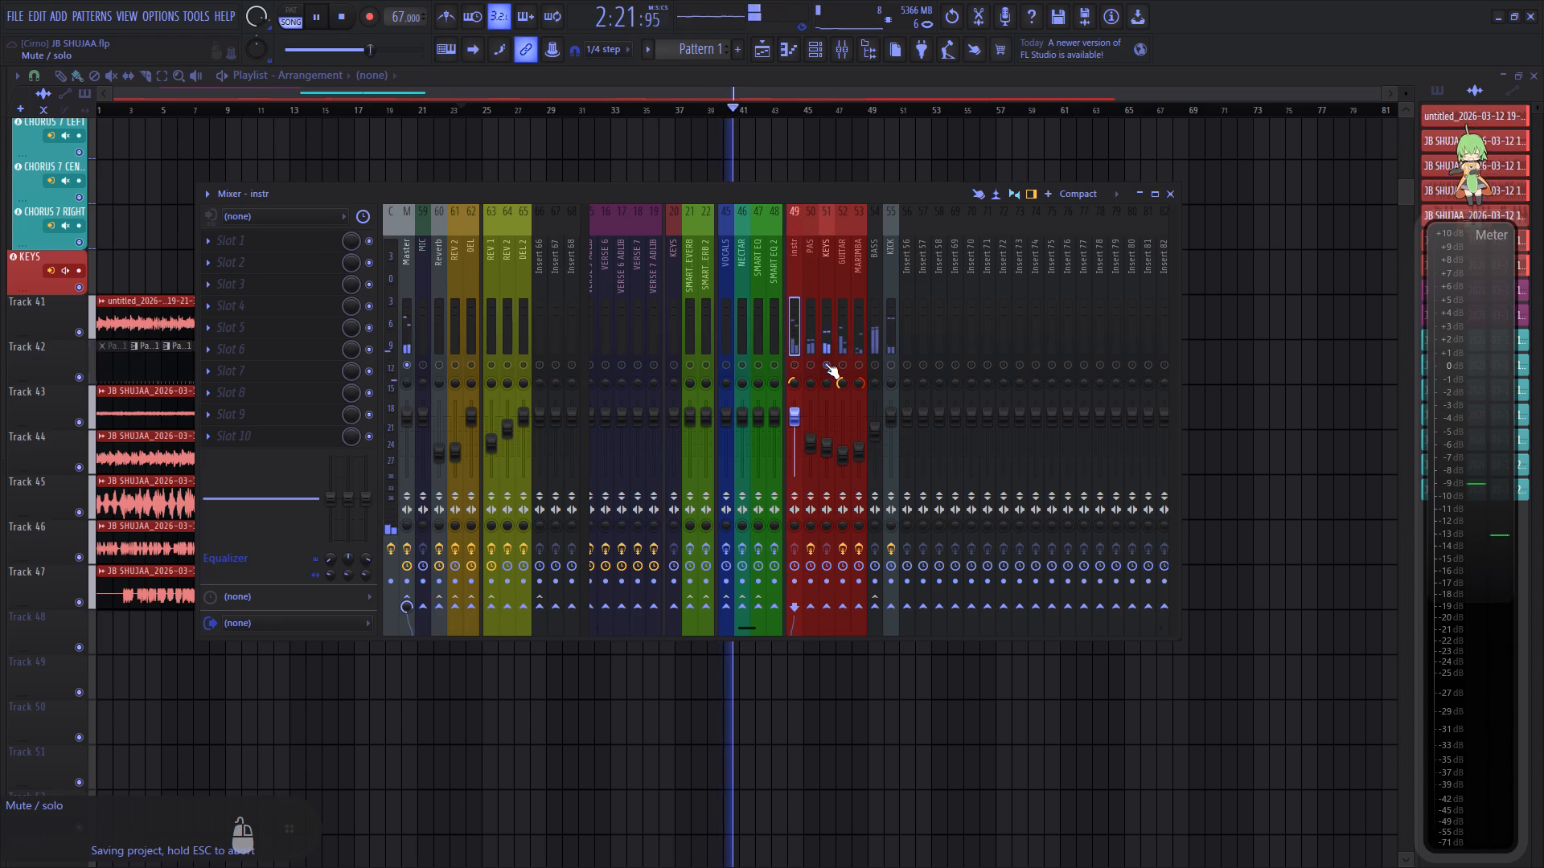
right_click(842, 362)
Solo the BASS mixer track, search the effect plugins for RBA and load RBass Mono into its Slot 1 with default settings.
right_click(876, 366)
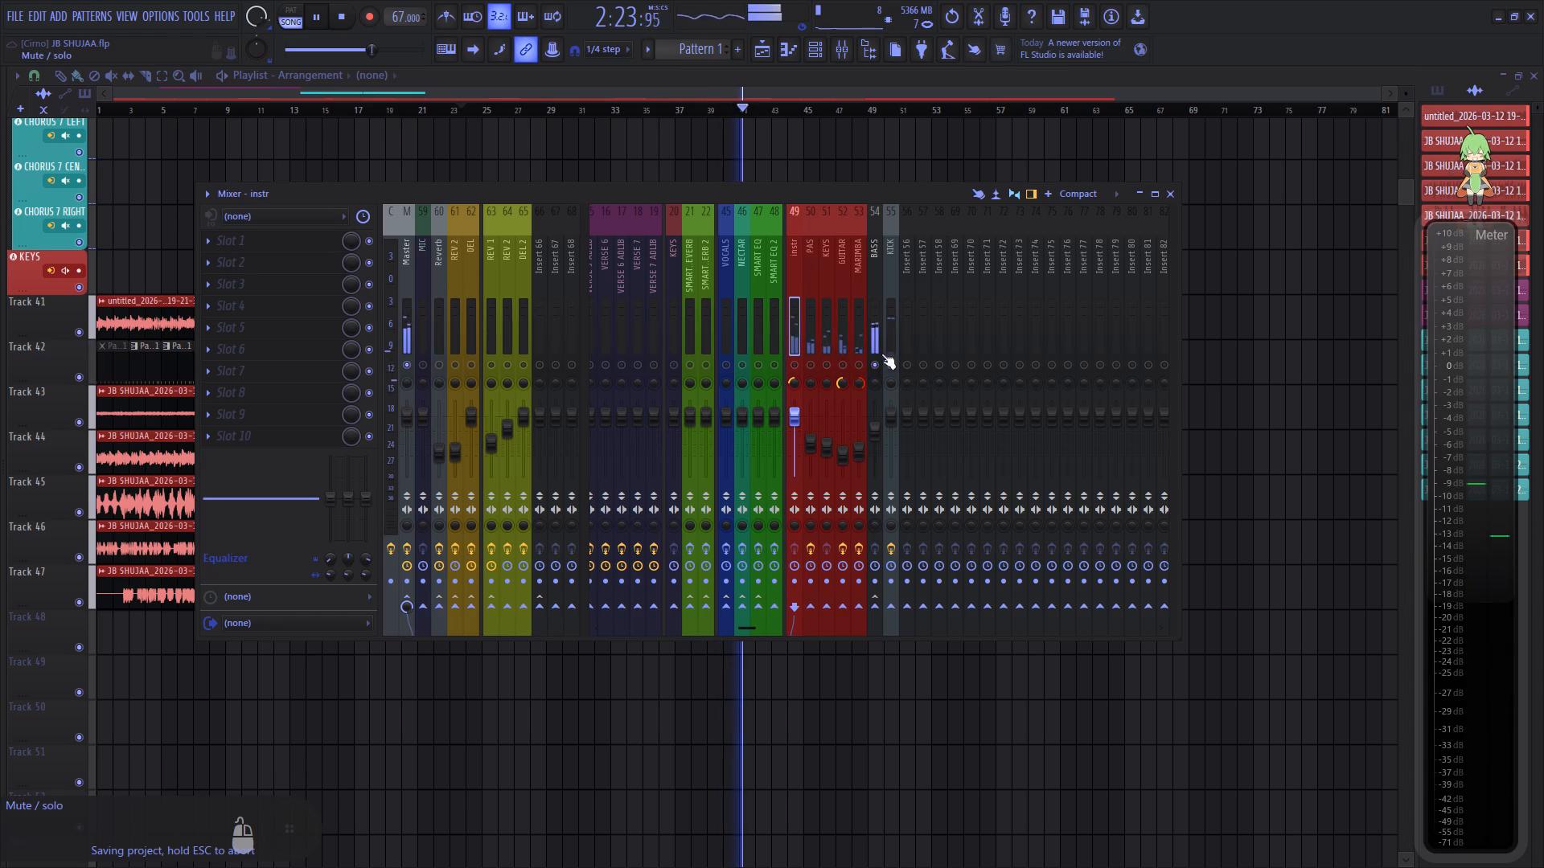
left_click(877, 324)
left_click(290, 238)
left_click(261, 27)
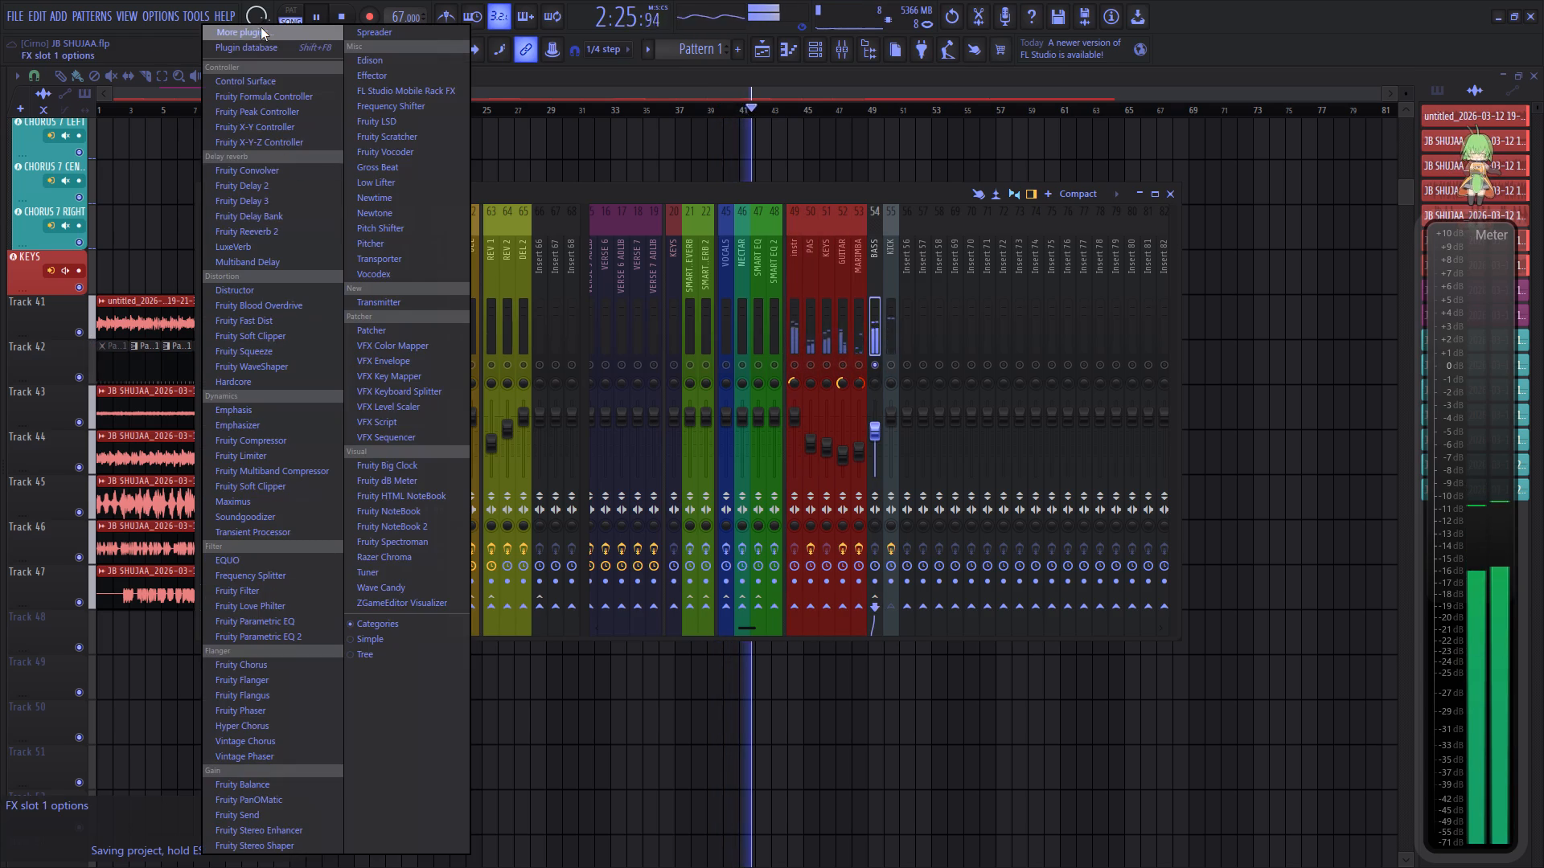
left_click(736, 837)
key("r")
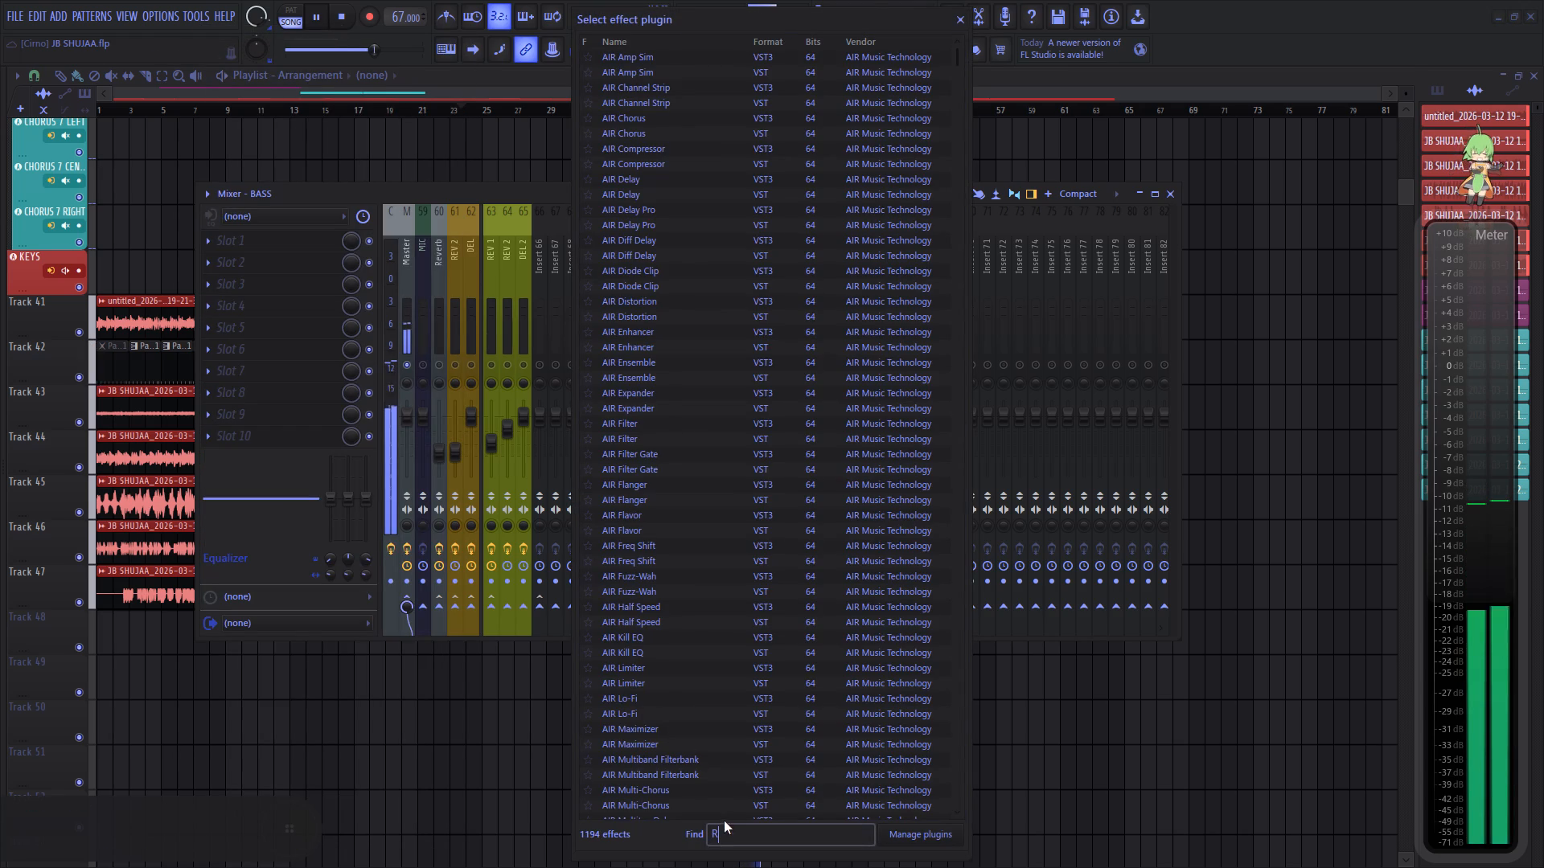
key("b")
key("a")
key("a")
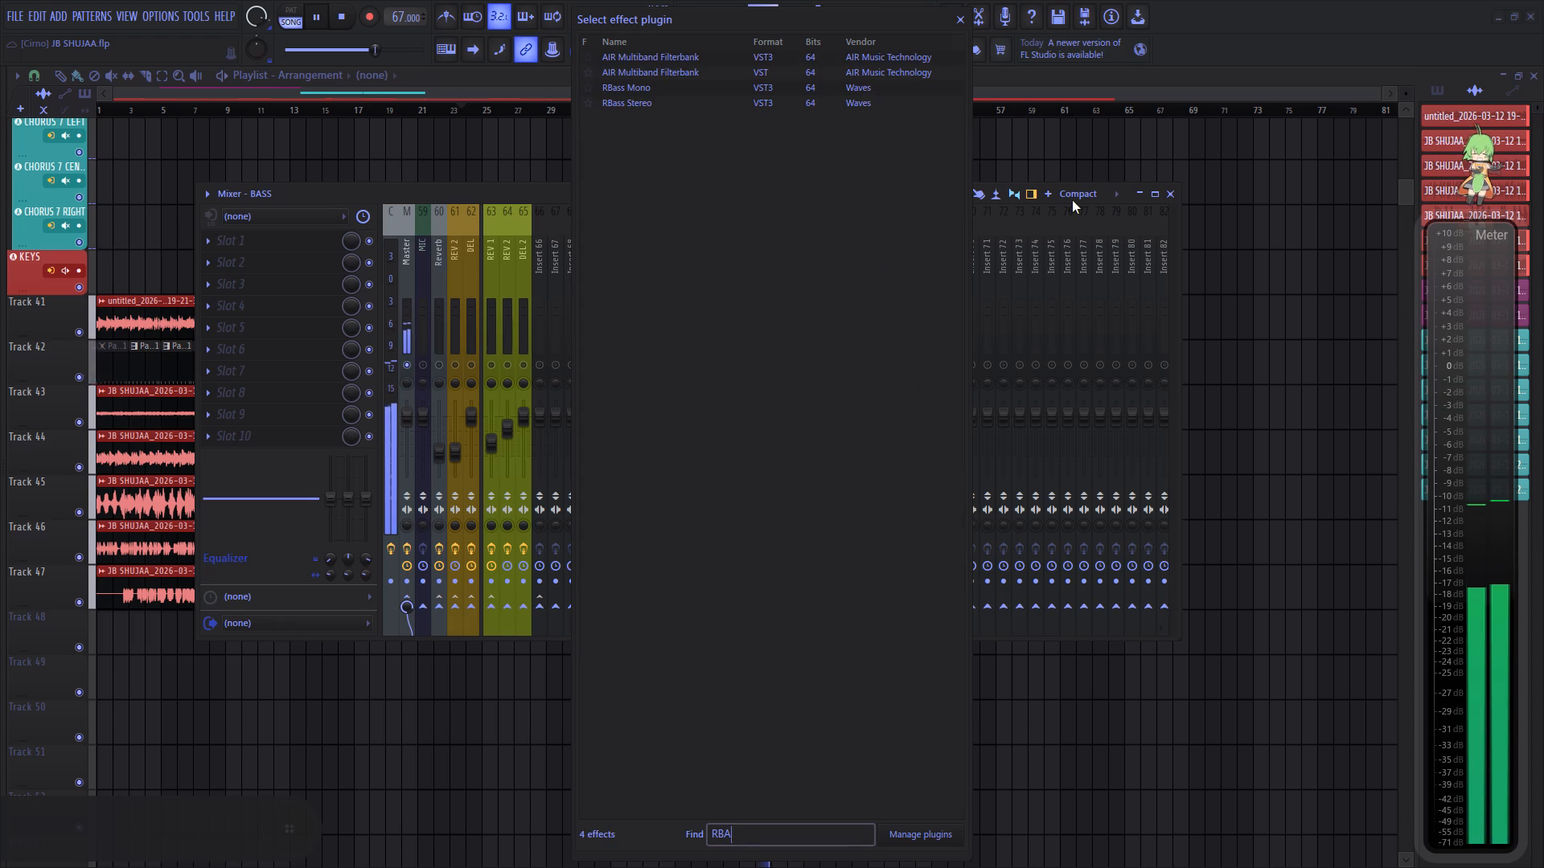
key("BackSpace")
double_click(733, 88)
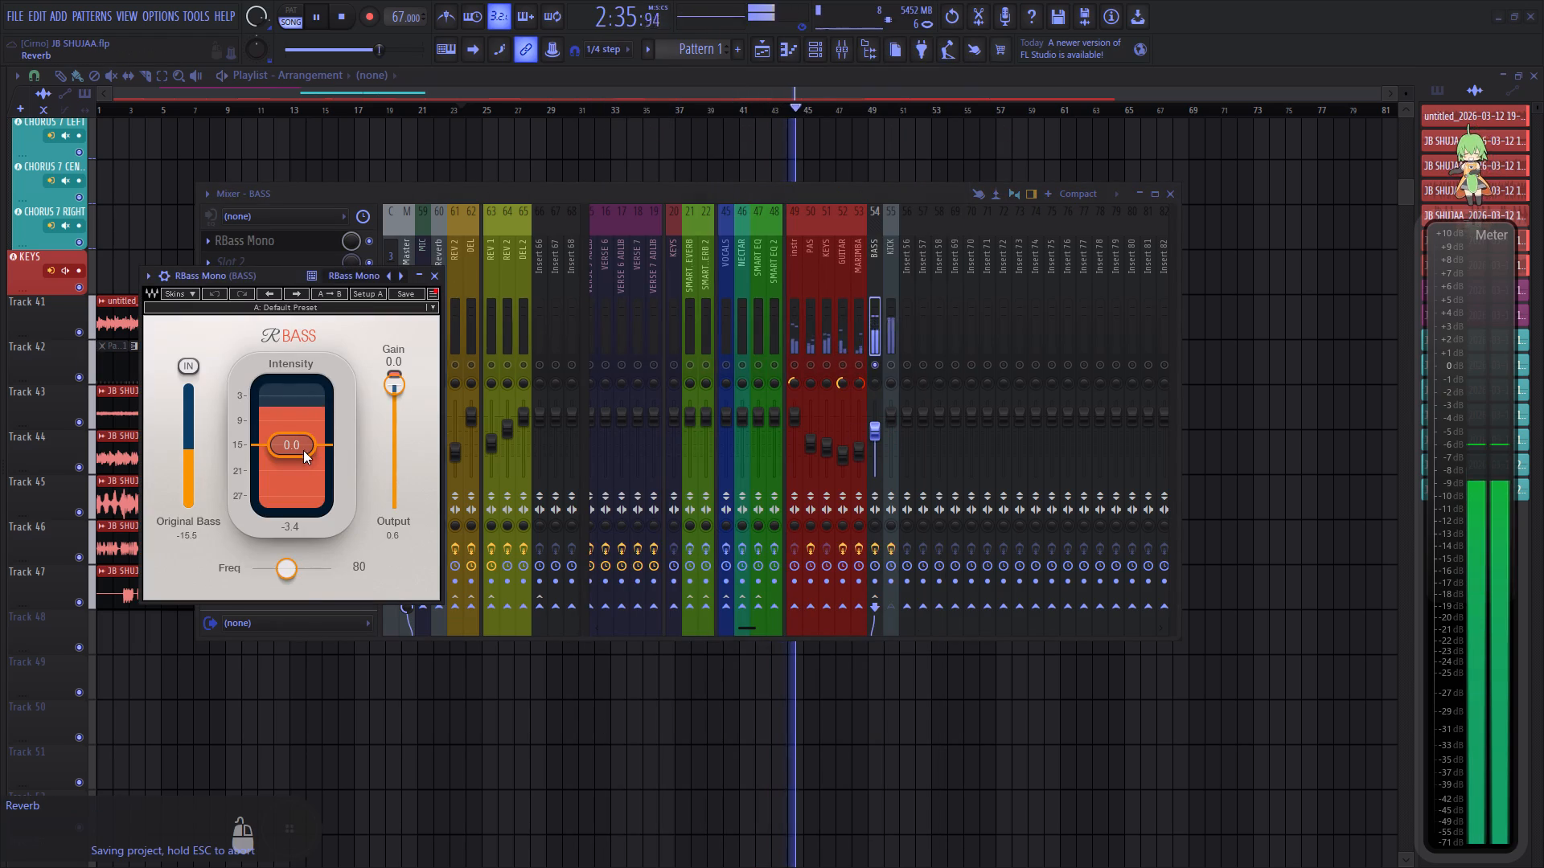
left_click(438, 280)
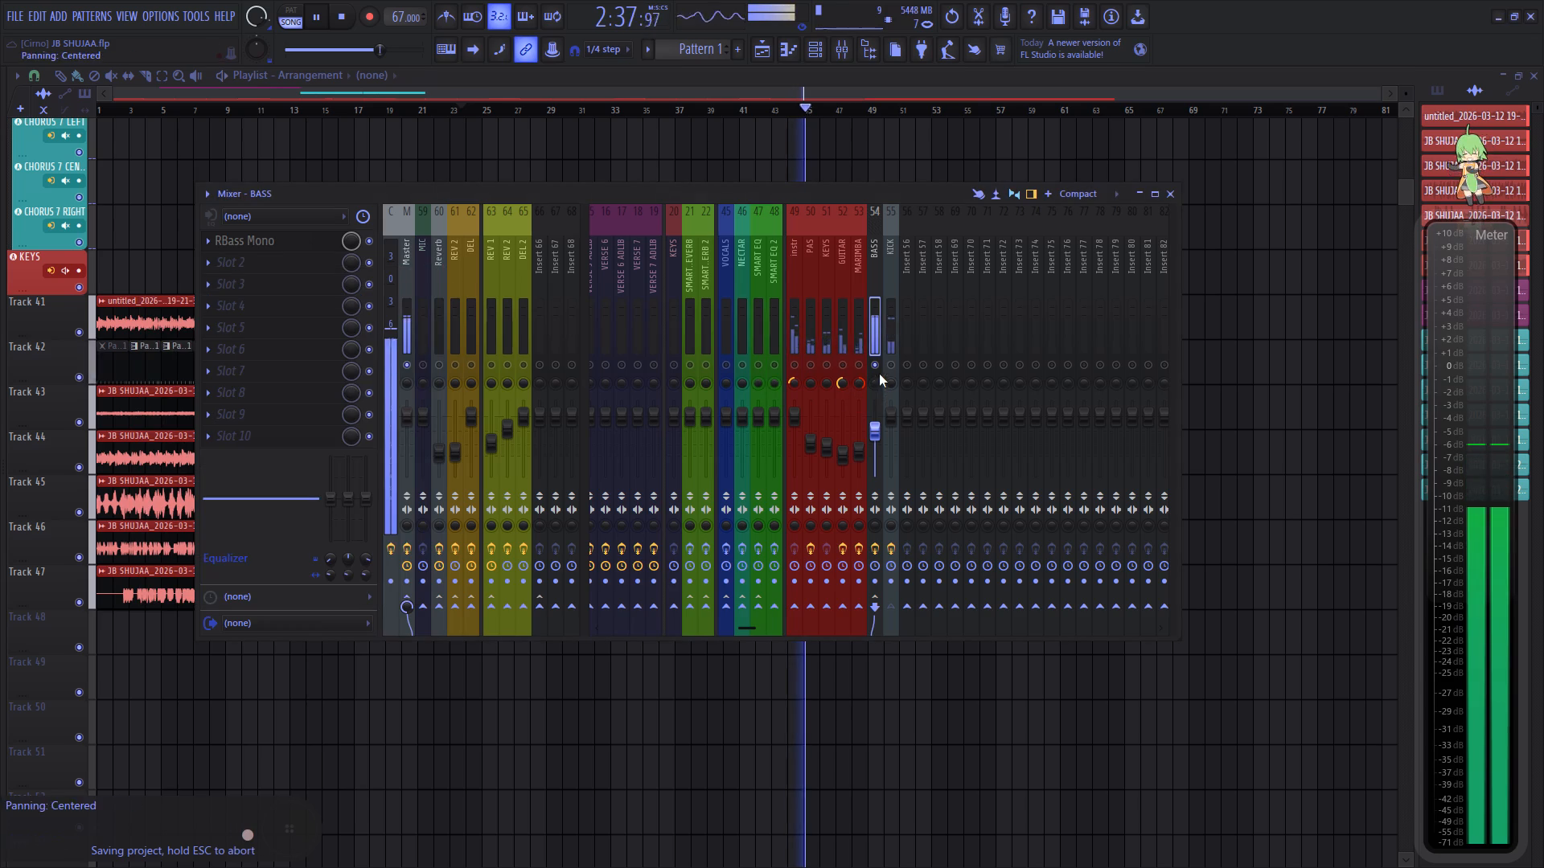
Unsolo the BASS track, lower its volume to 55% (-11.3 dB) in the full mix, and close the mixer.
right_click(877, 370)
scroll(876, 438, "down", 2)
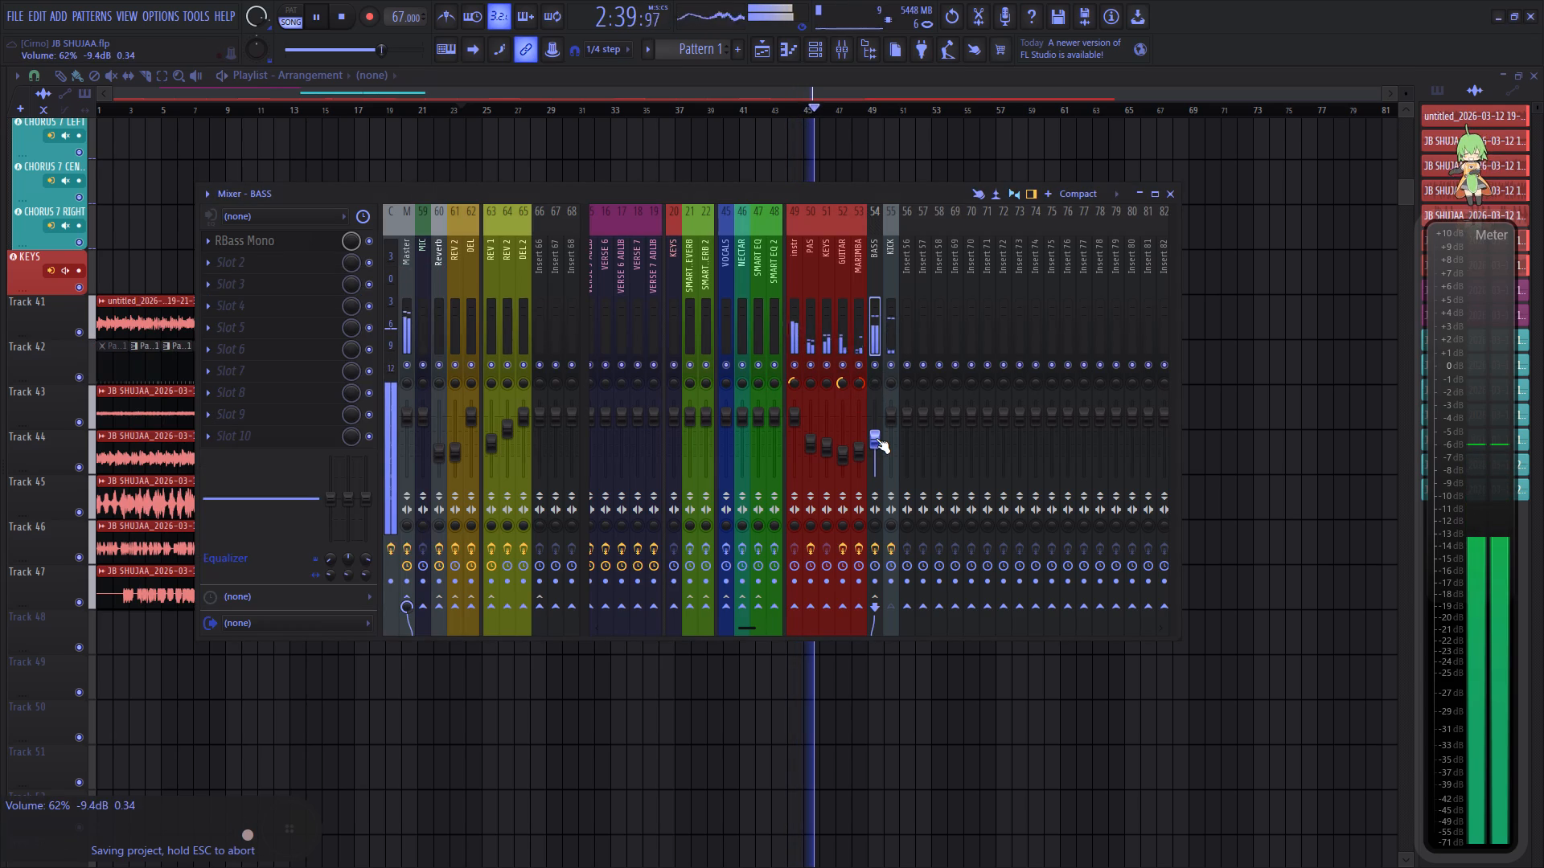
scroll(876, 436, "down", 2)
scroll(876, 436, "up", 1)
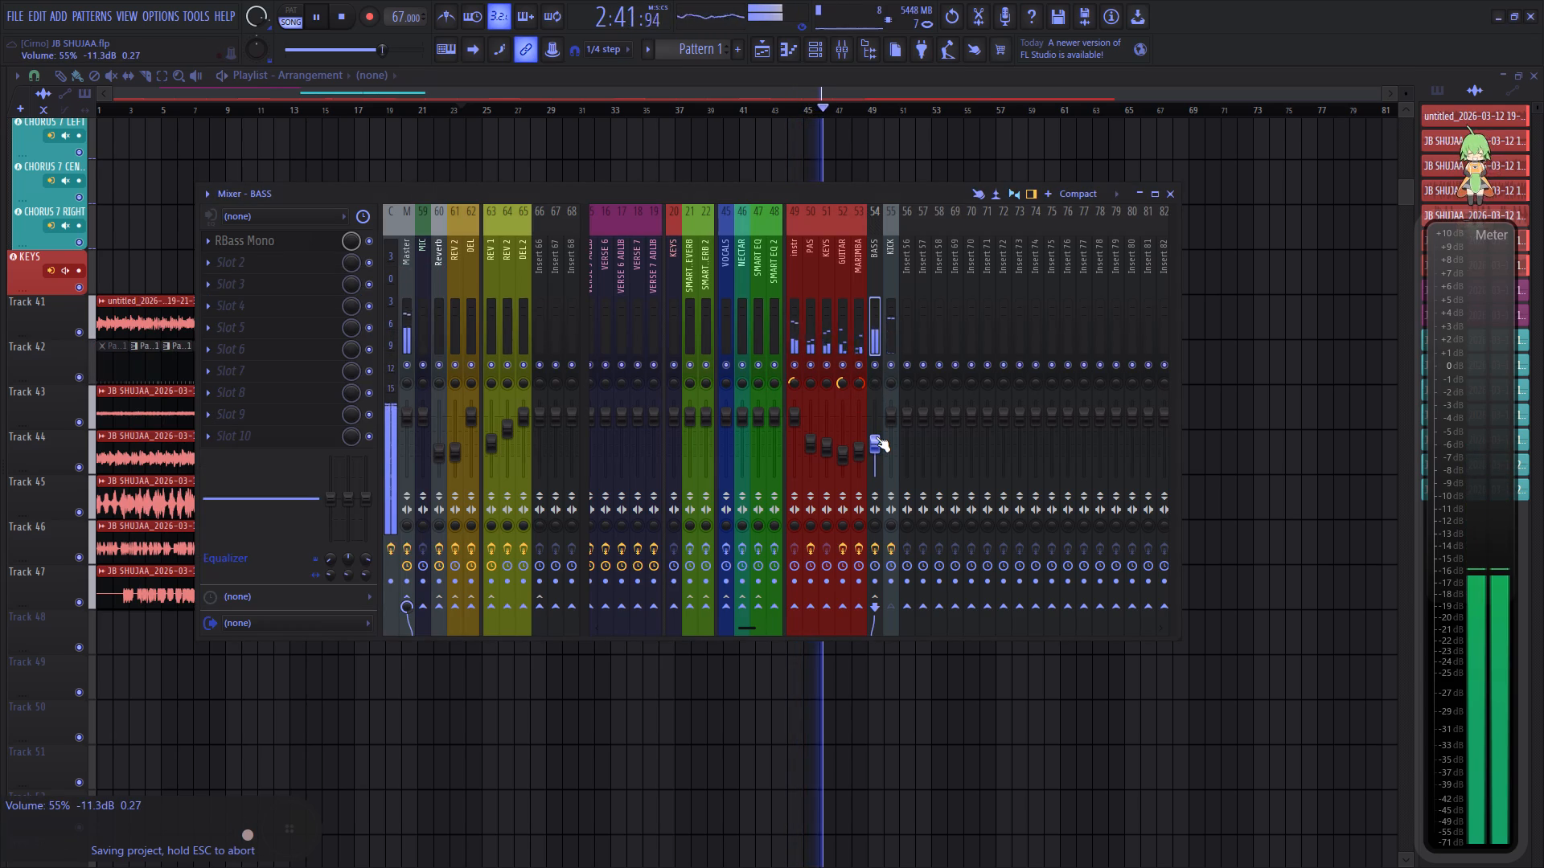
left_click(1168, 200)
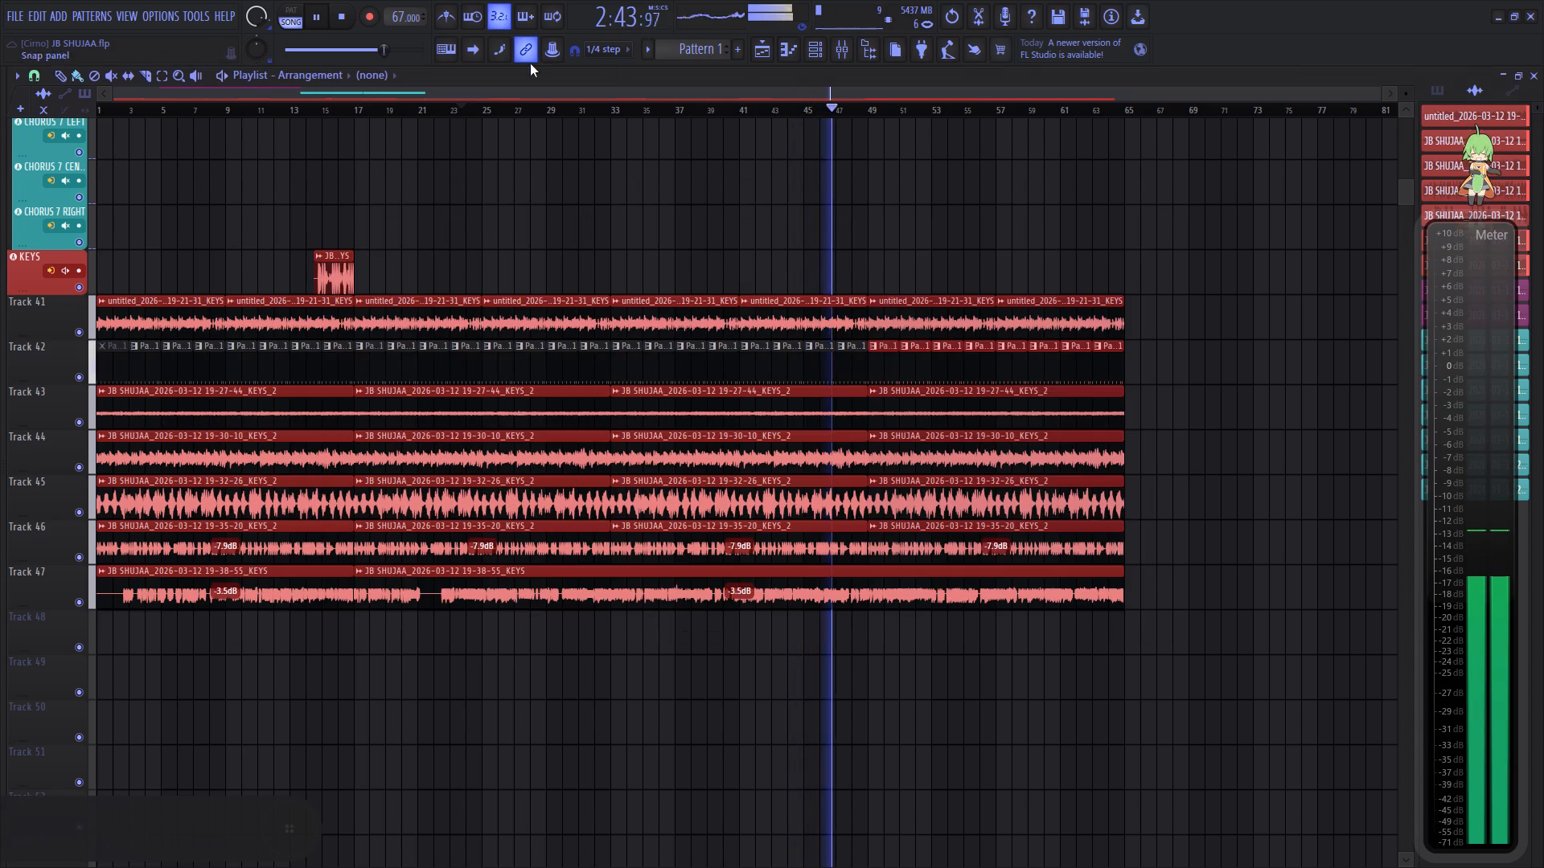
Restart playback from the beginning of the song and save the project.
left_click_drag(377, 46, 1443, 79)
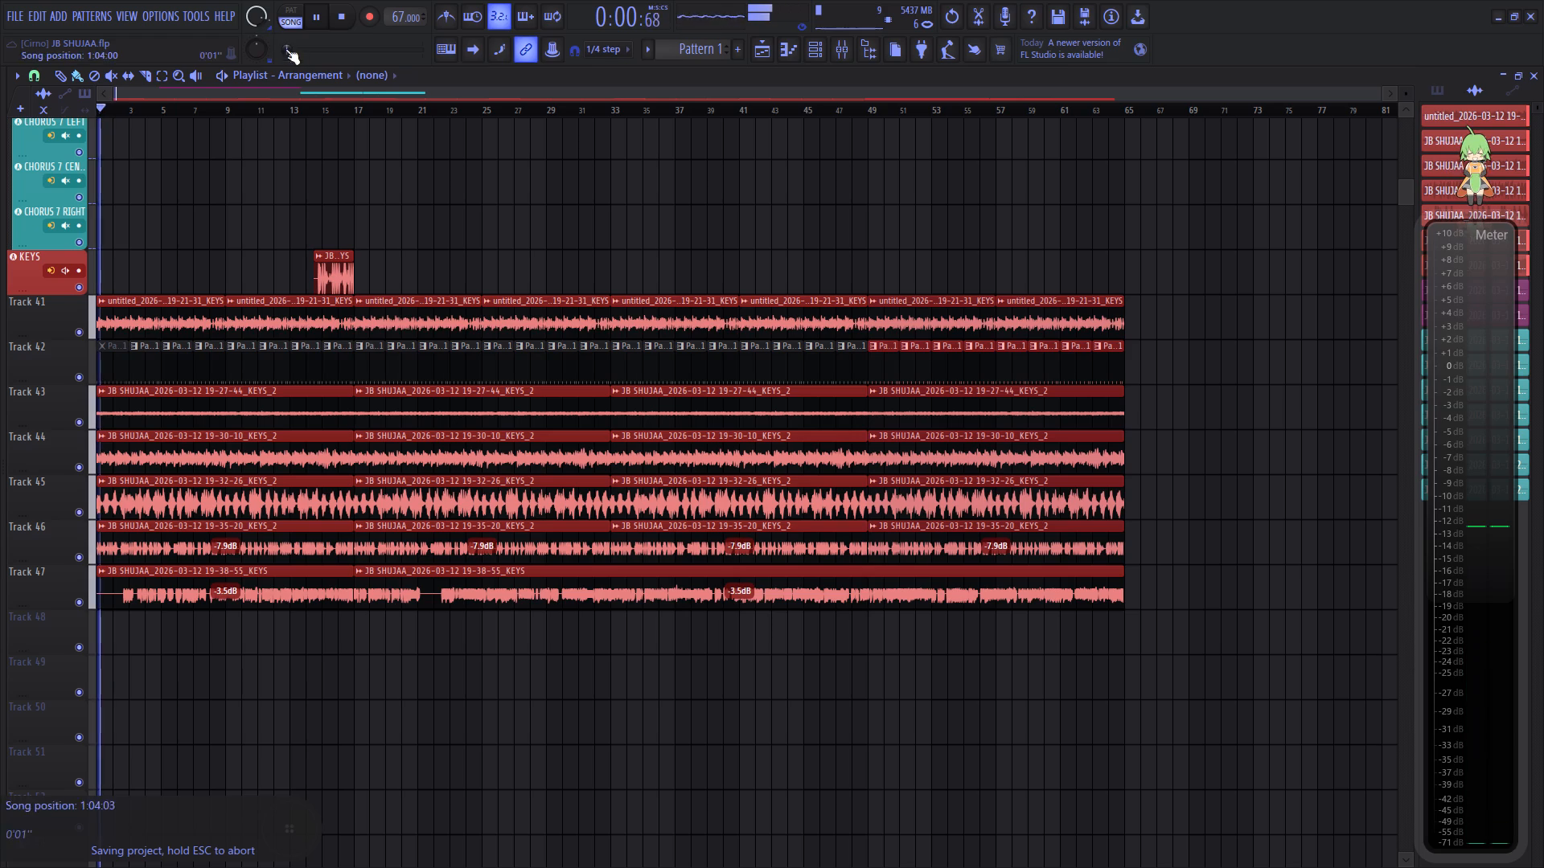
key("ctrl+s")
left_click_drag(326, 95, 85, 76)
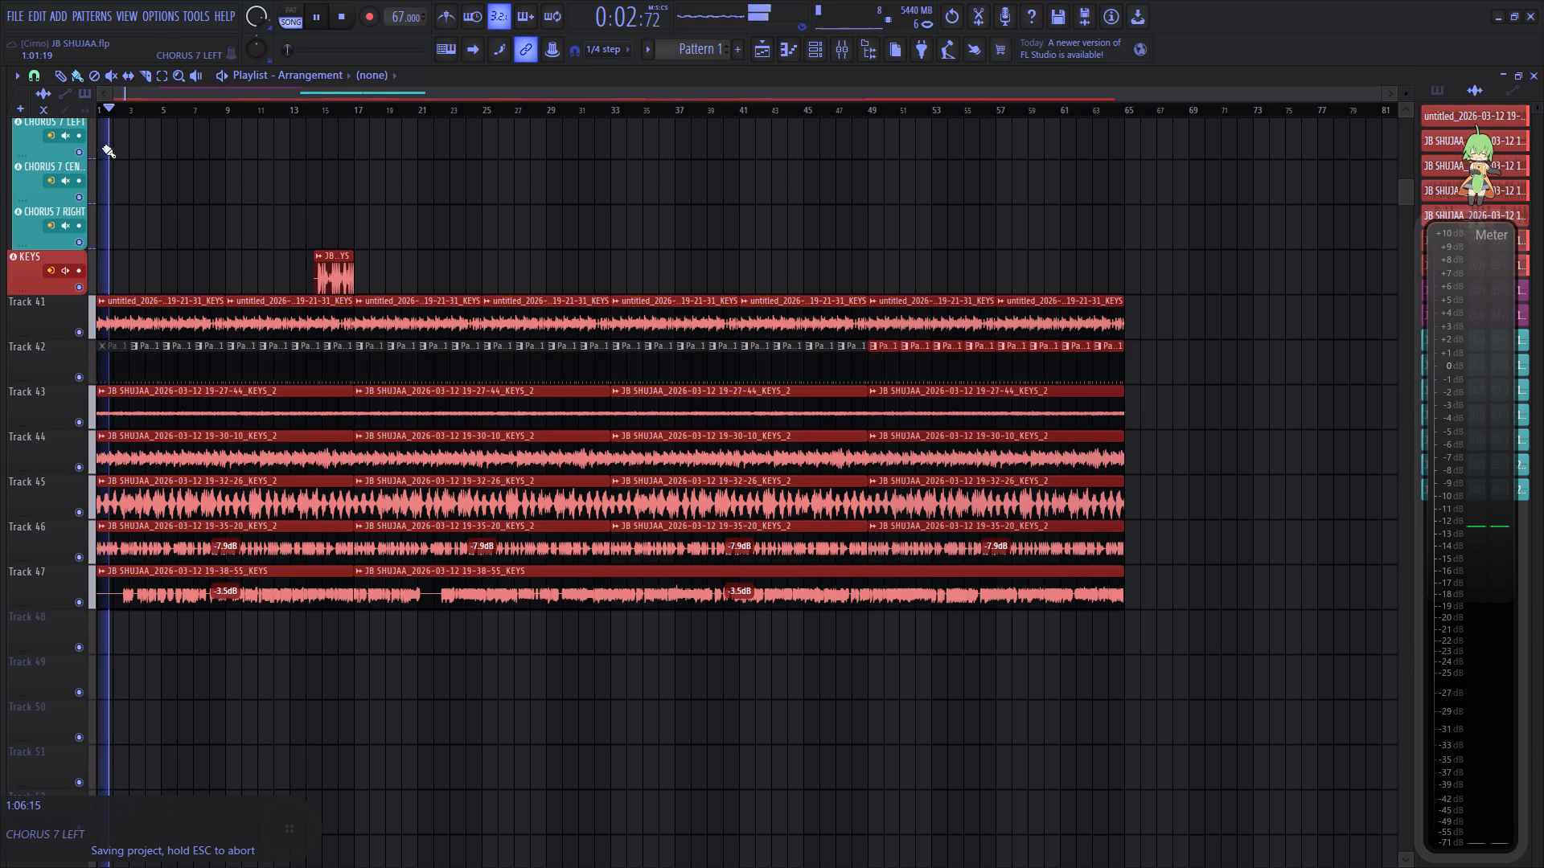
scroll(100, 111, "up", 10)
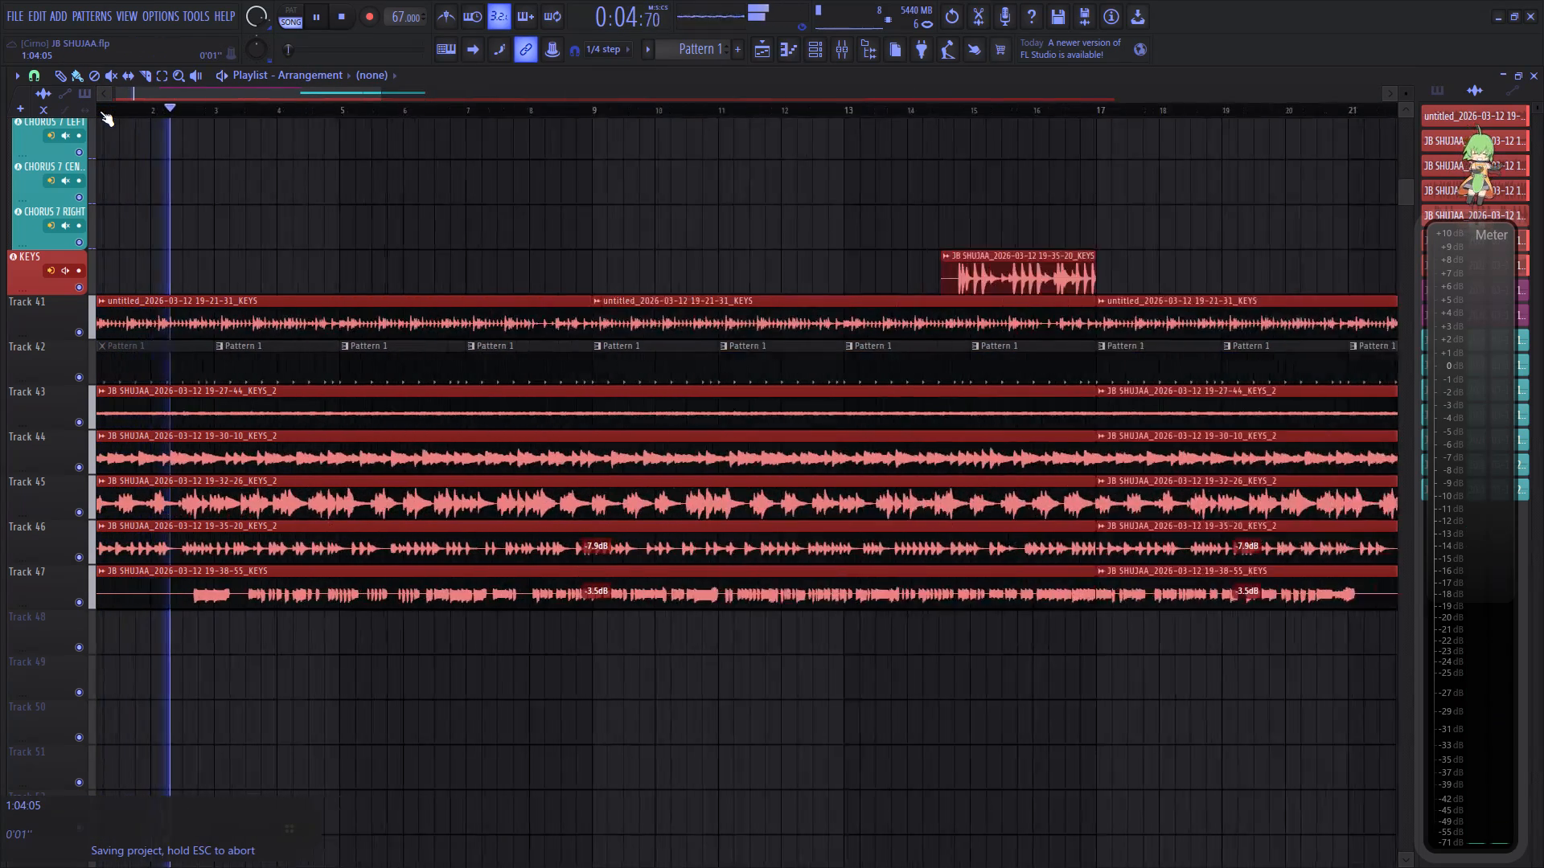
key("ctrl+s")
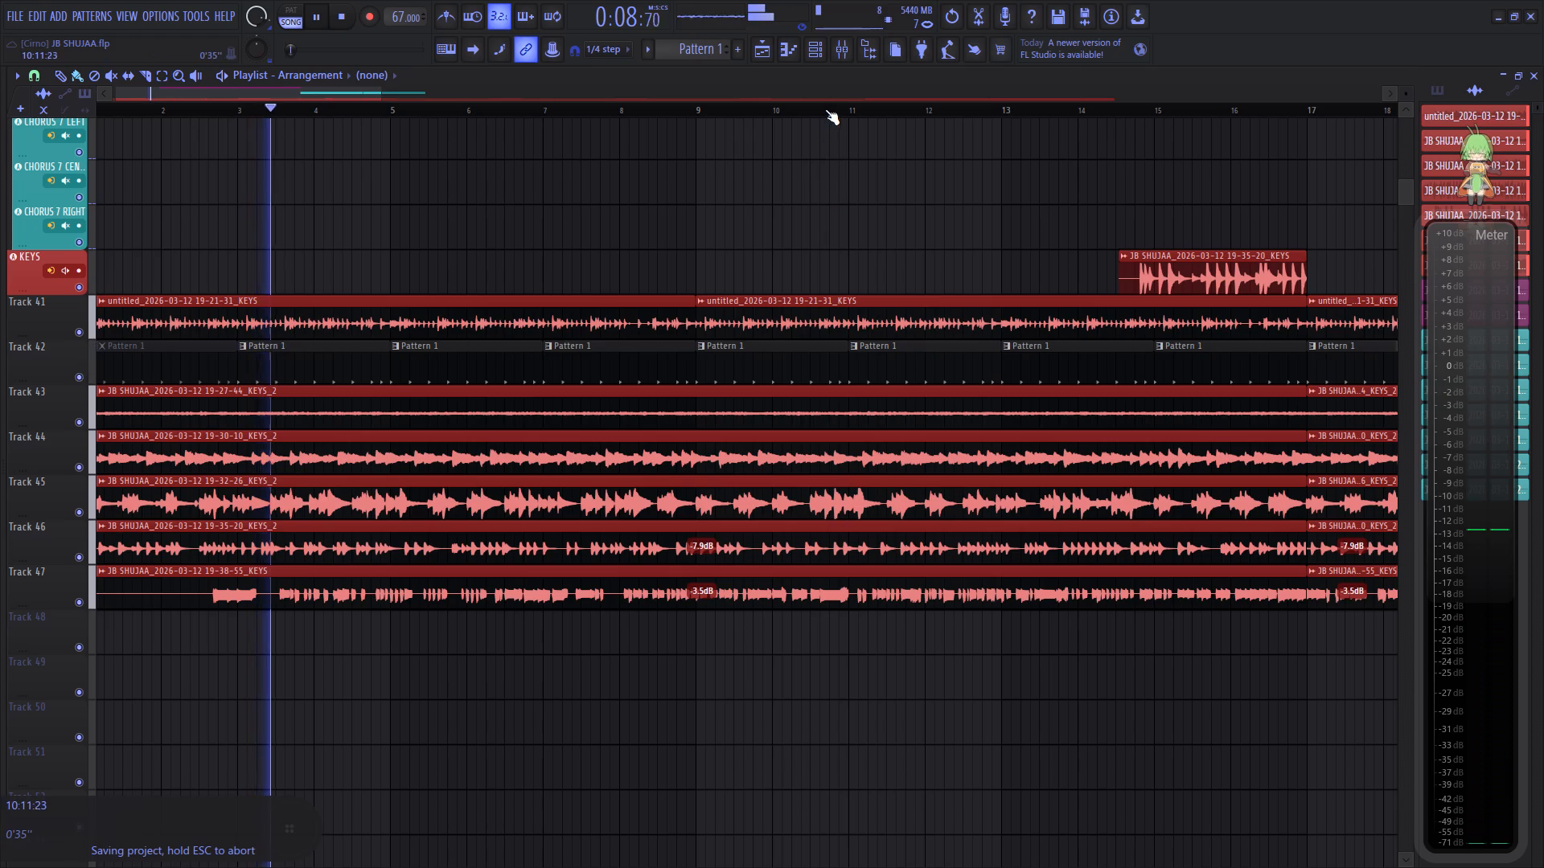
scroll(825, 109, "up", 1)
scroll(825, 109, "down", 9)
Reduce the Intensity of RBass Mono on the BASS mixer track to -1.4 dB, then close the plugin and the mixer.
left_click(851, 45)
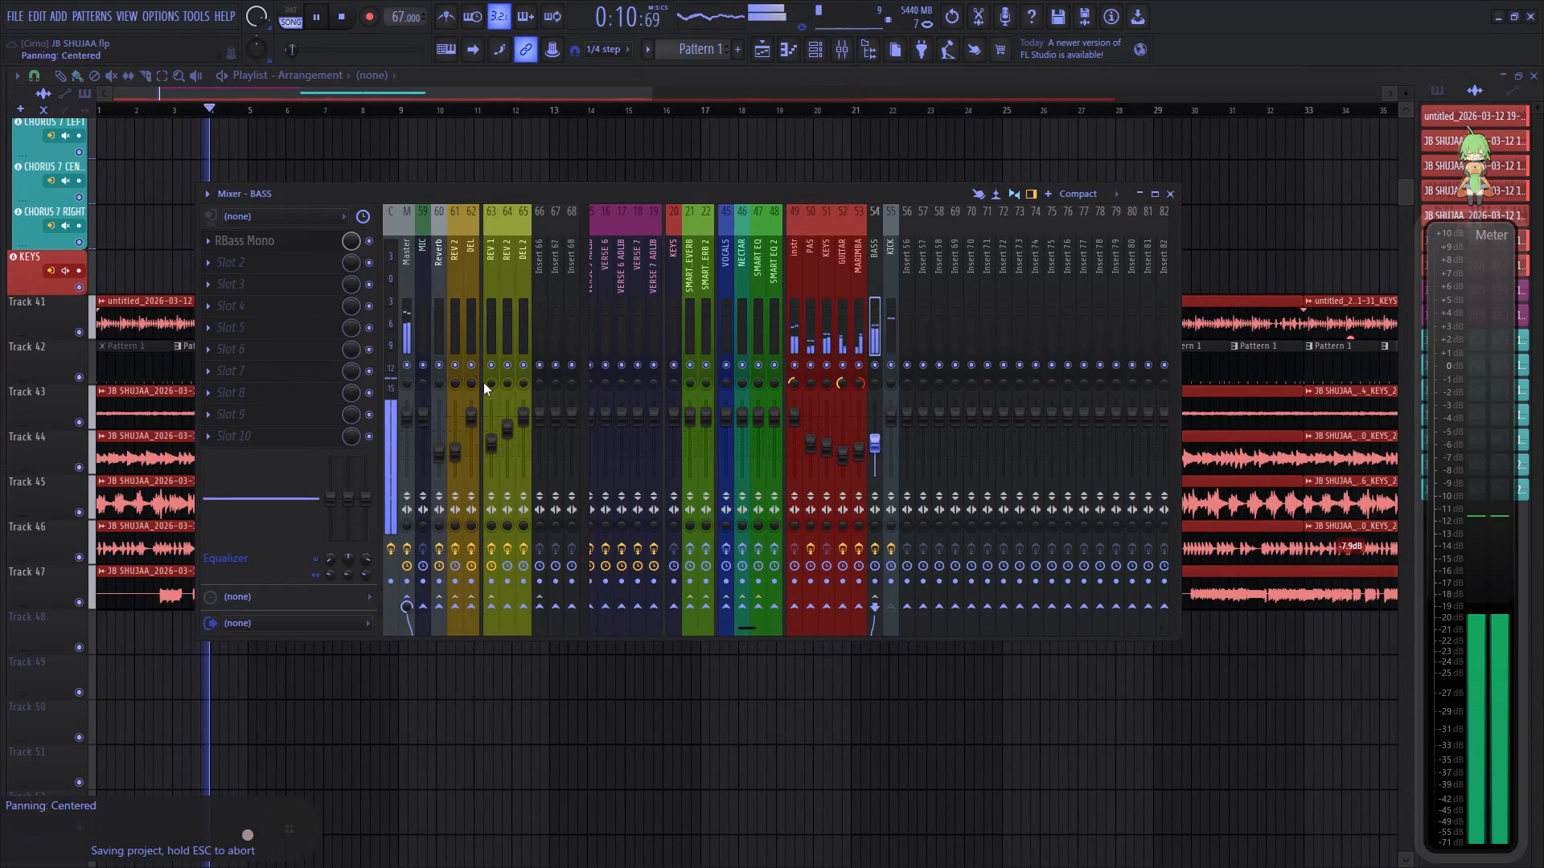
left_click(272, 243)
scroll(284, 440, "down", 2)
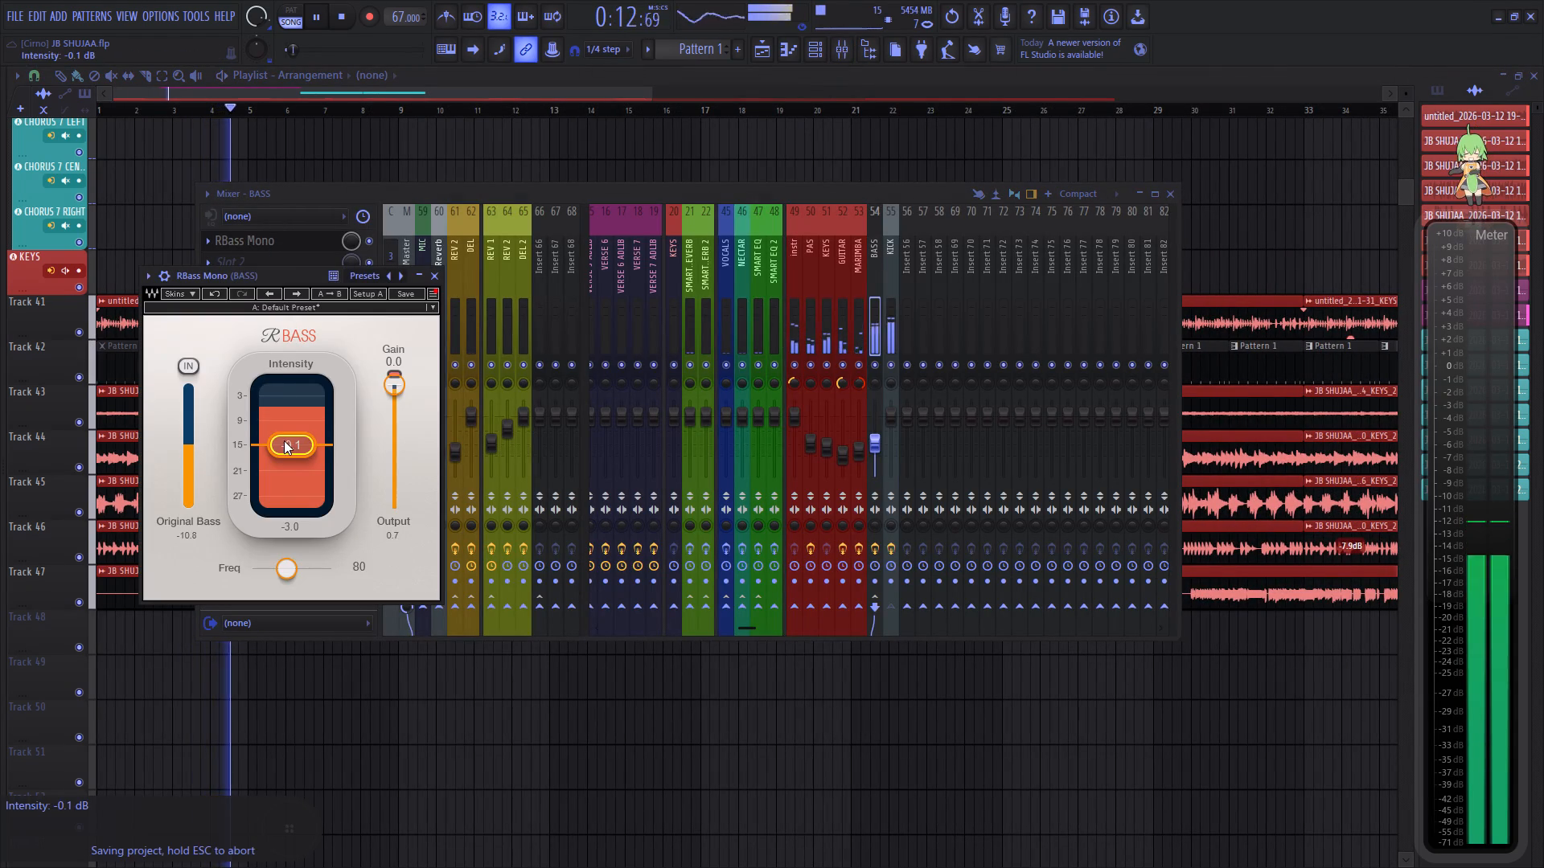
scroll(284, 440, "down", 2)
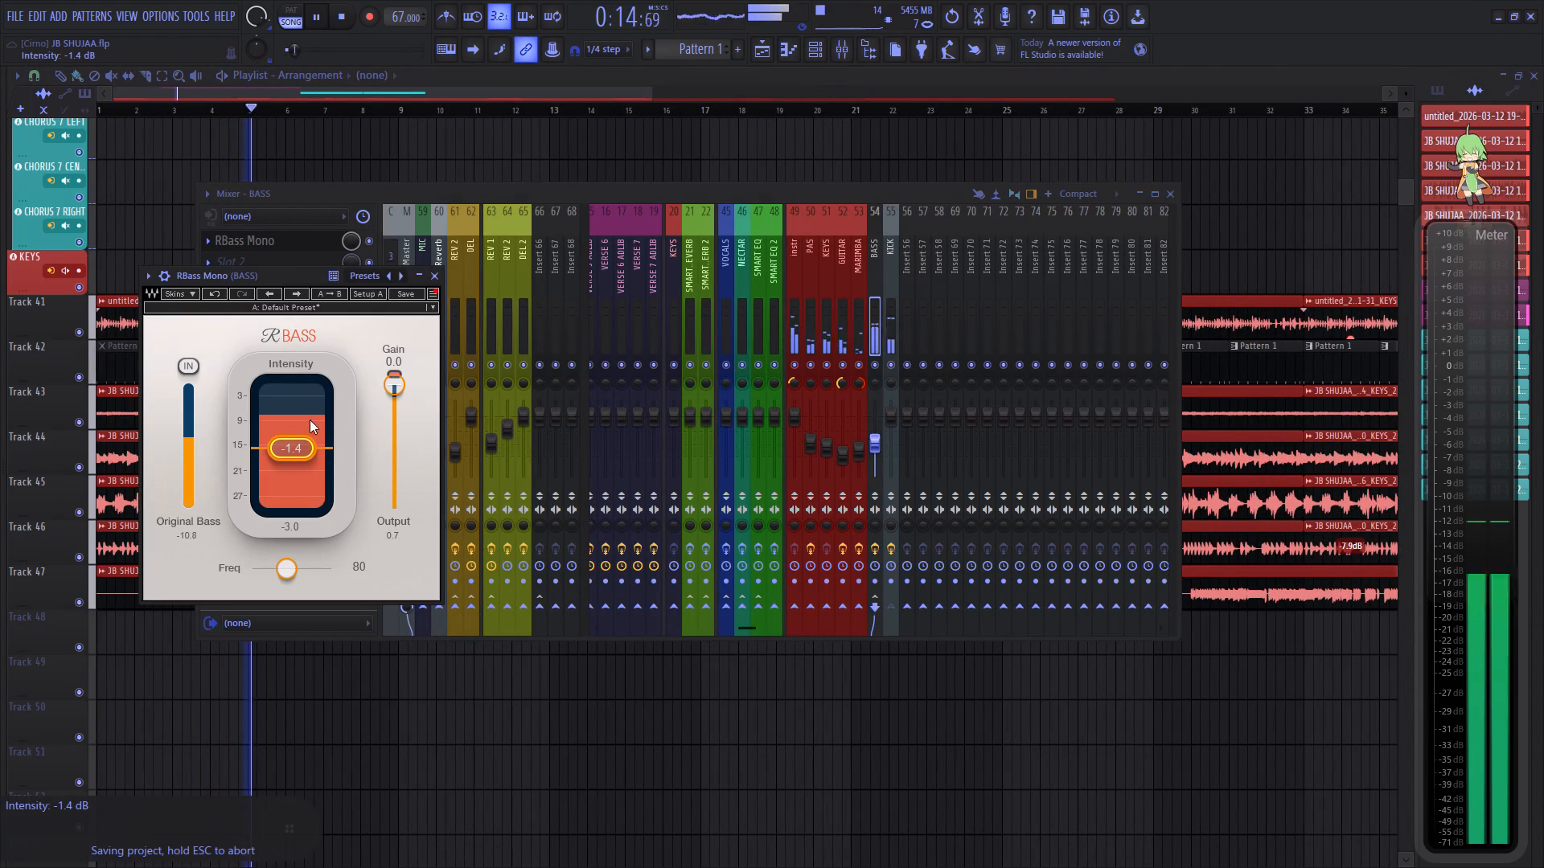
left_click(433, 269)
left_click(550, 78)
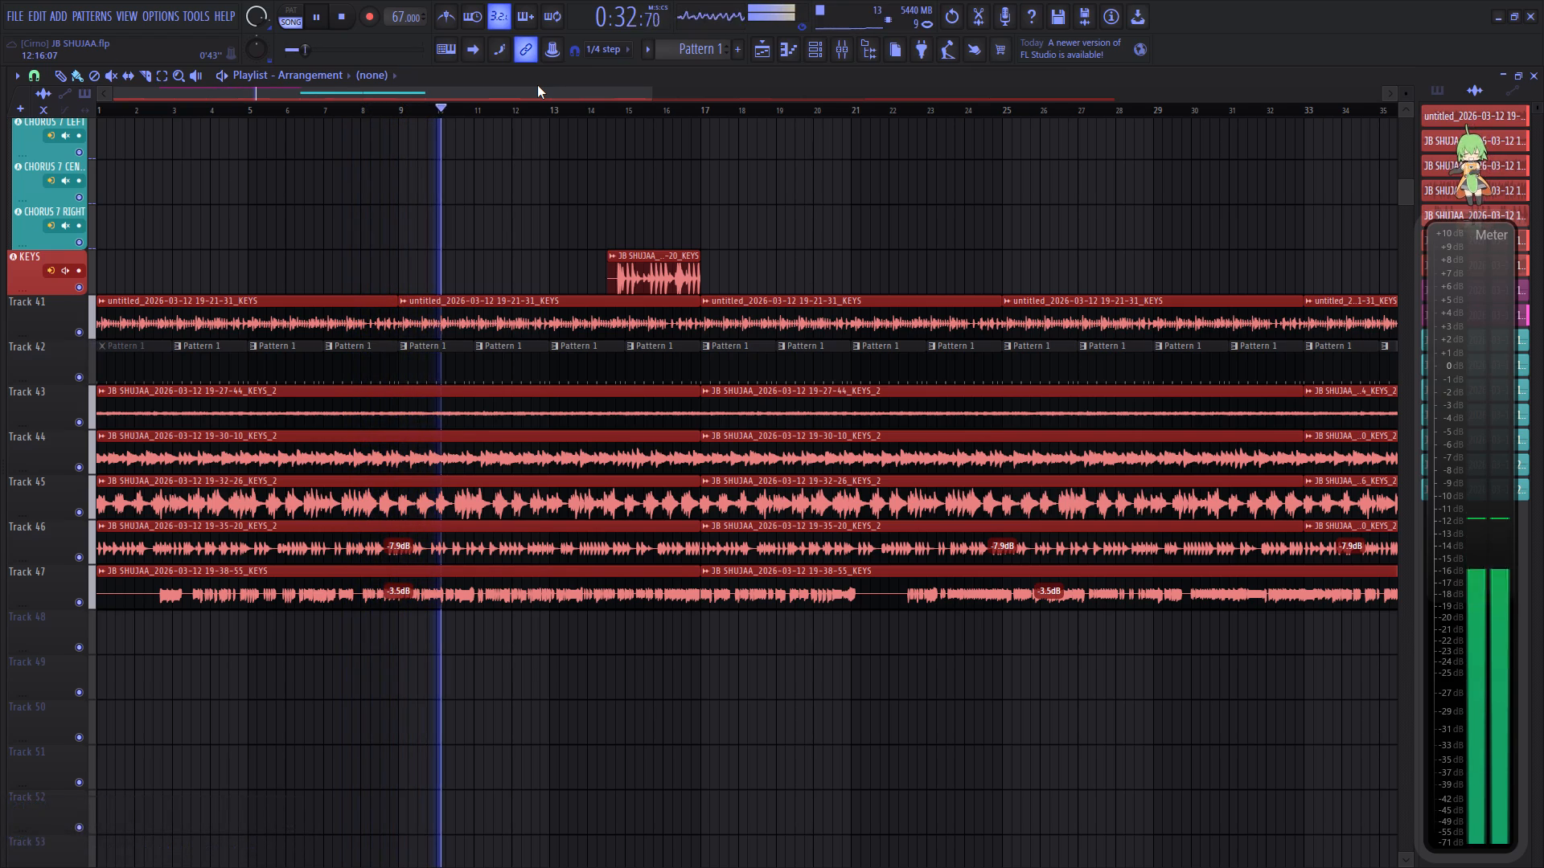
Stop playback and save the project.
left_click(348, 18)
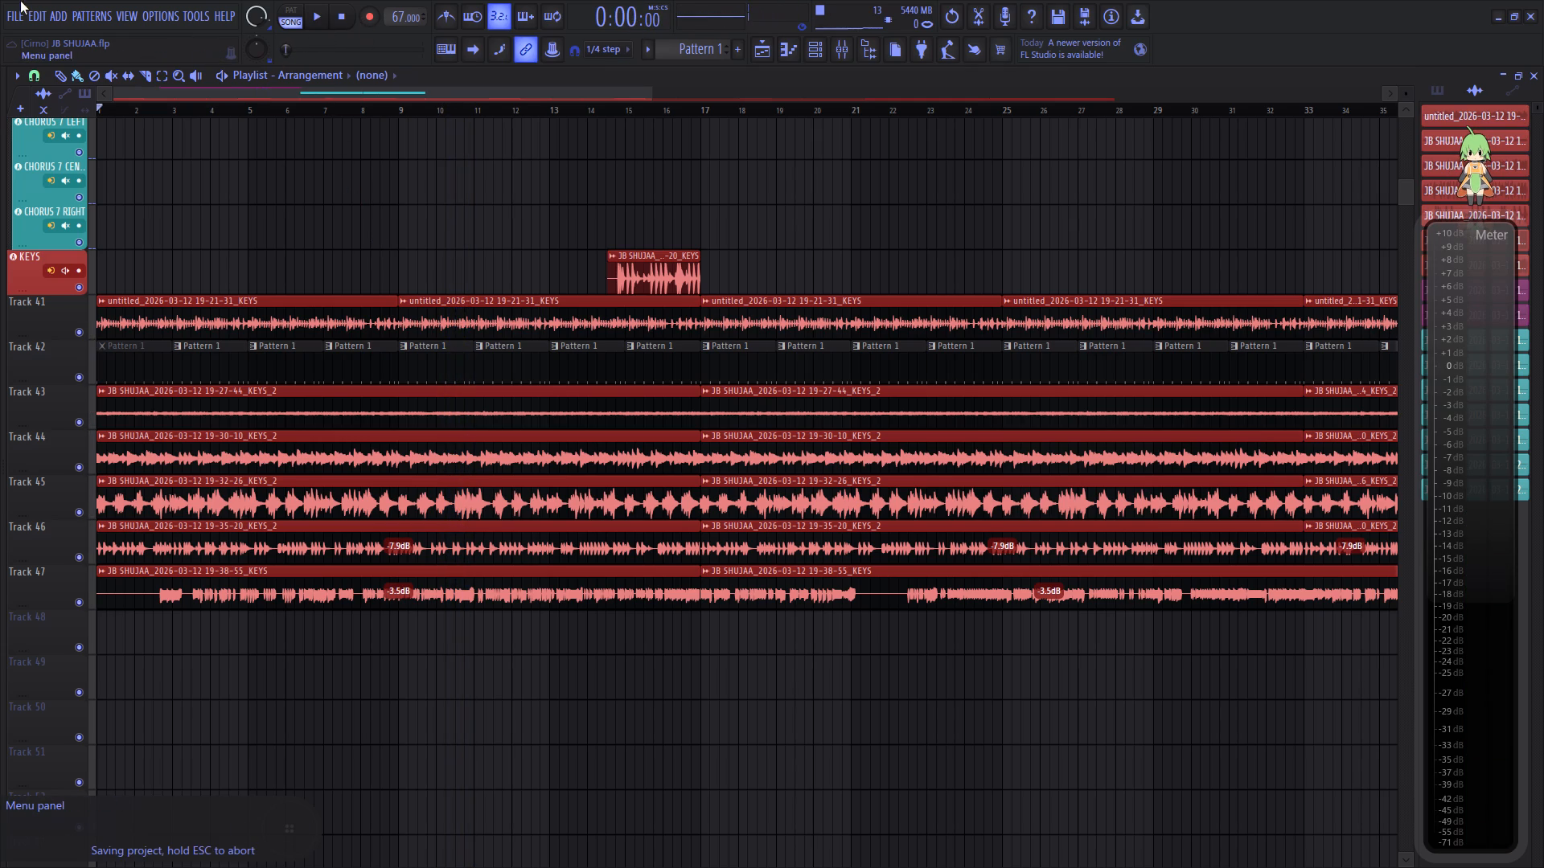
left_click(14, 10)
left_click(26, 84)
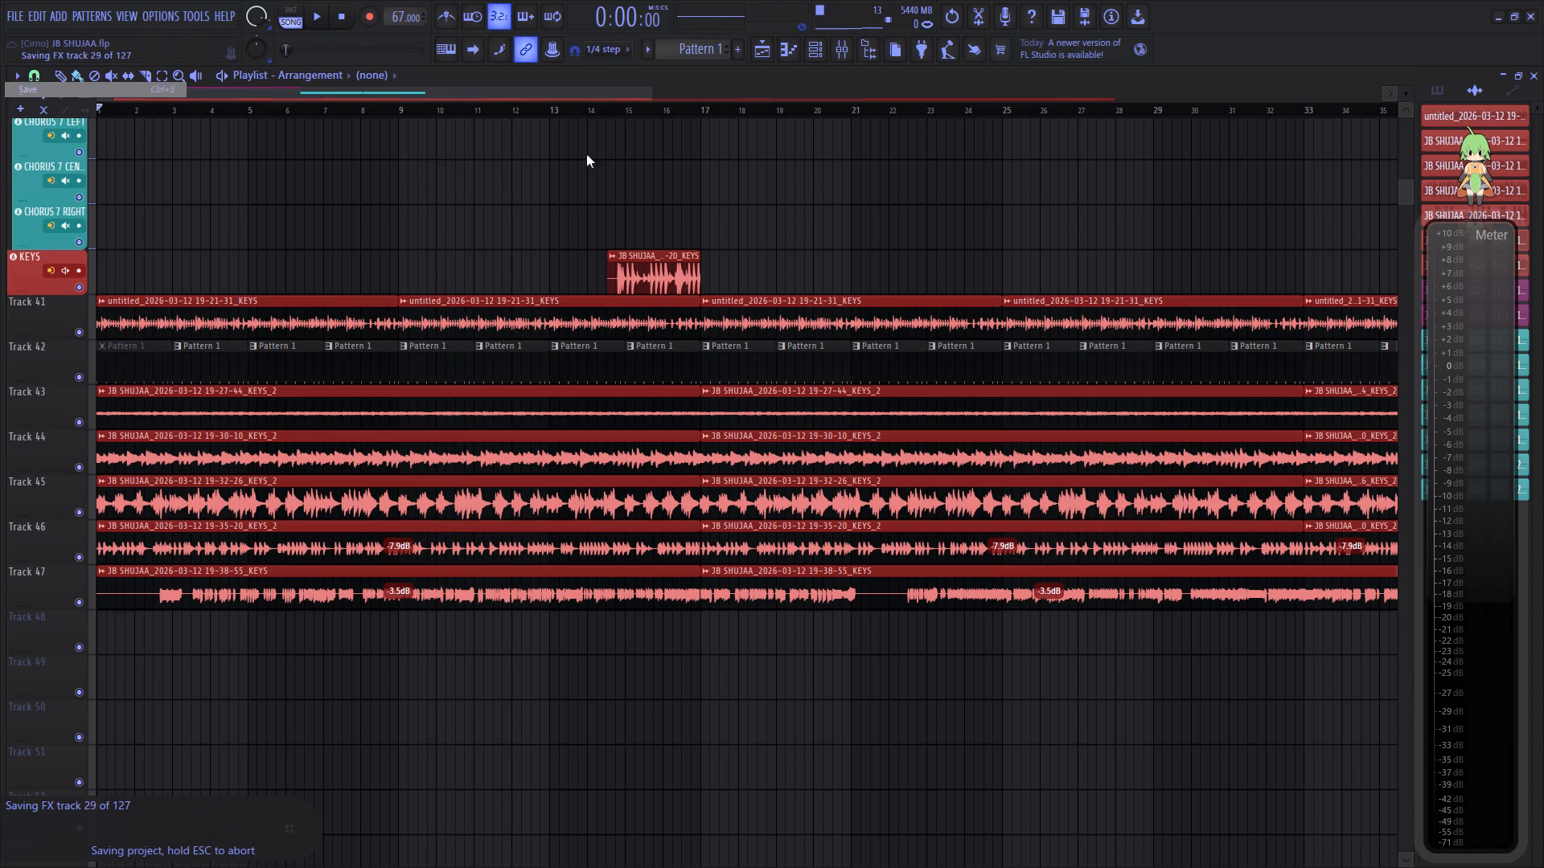
Solo the KEYS playlist track and audition its short audio clip from just before bar 15.
left_click(402, 104)
scroll(403, 106, "down", 8)
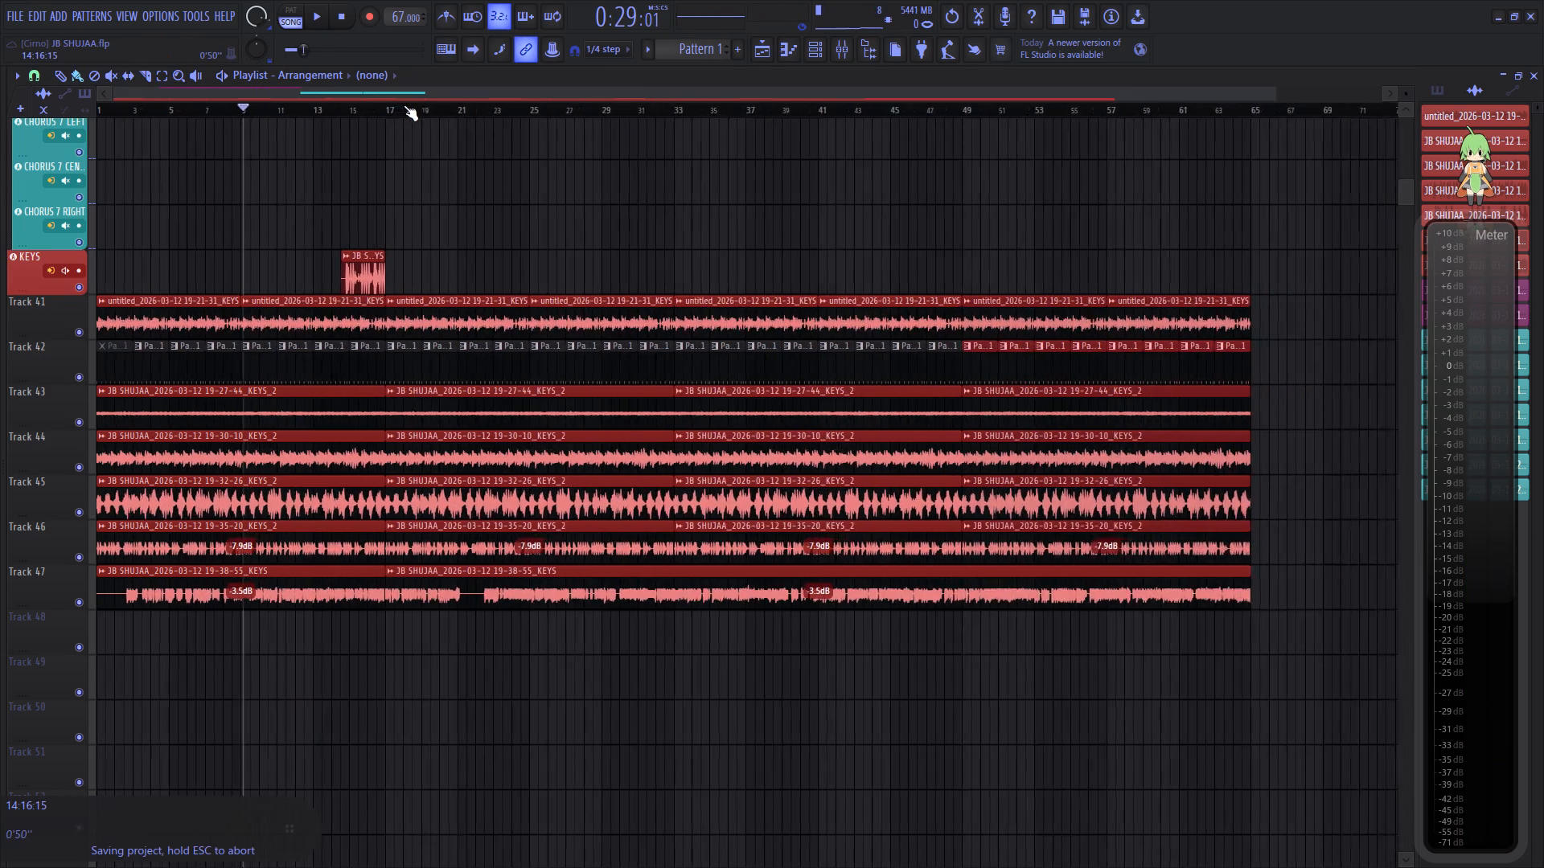
scroll(404, 105, "down", 3)
left_click(318, 110)
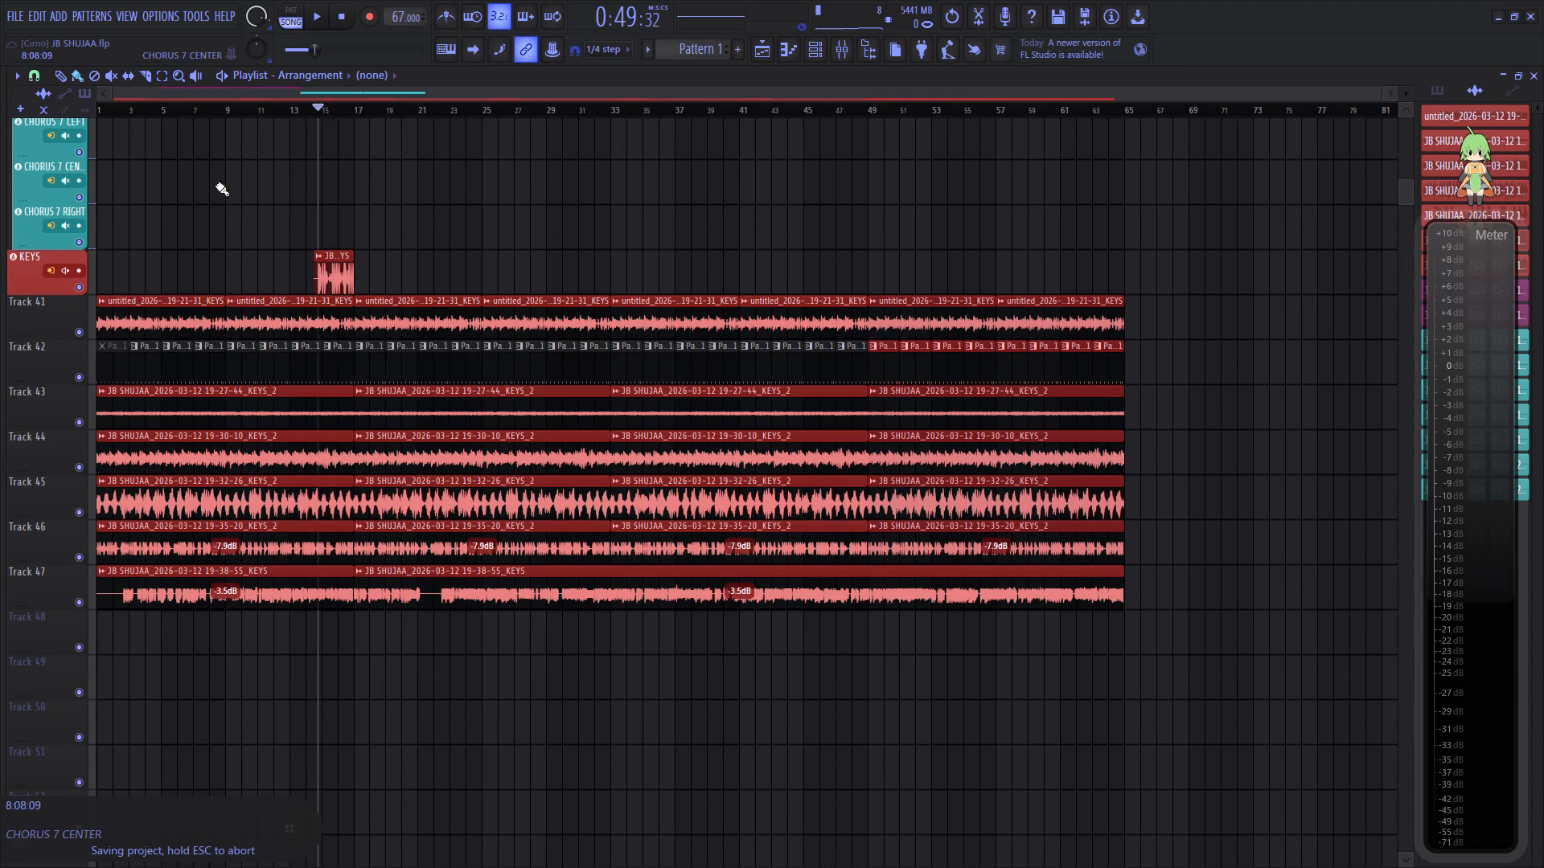
right_click(79, 293)
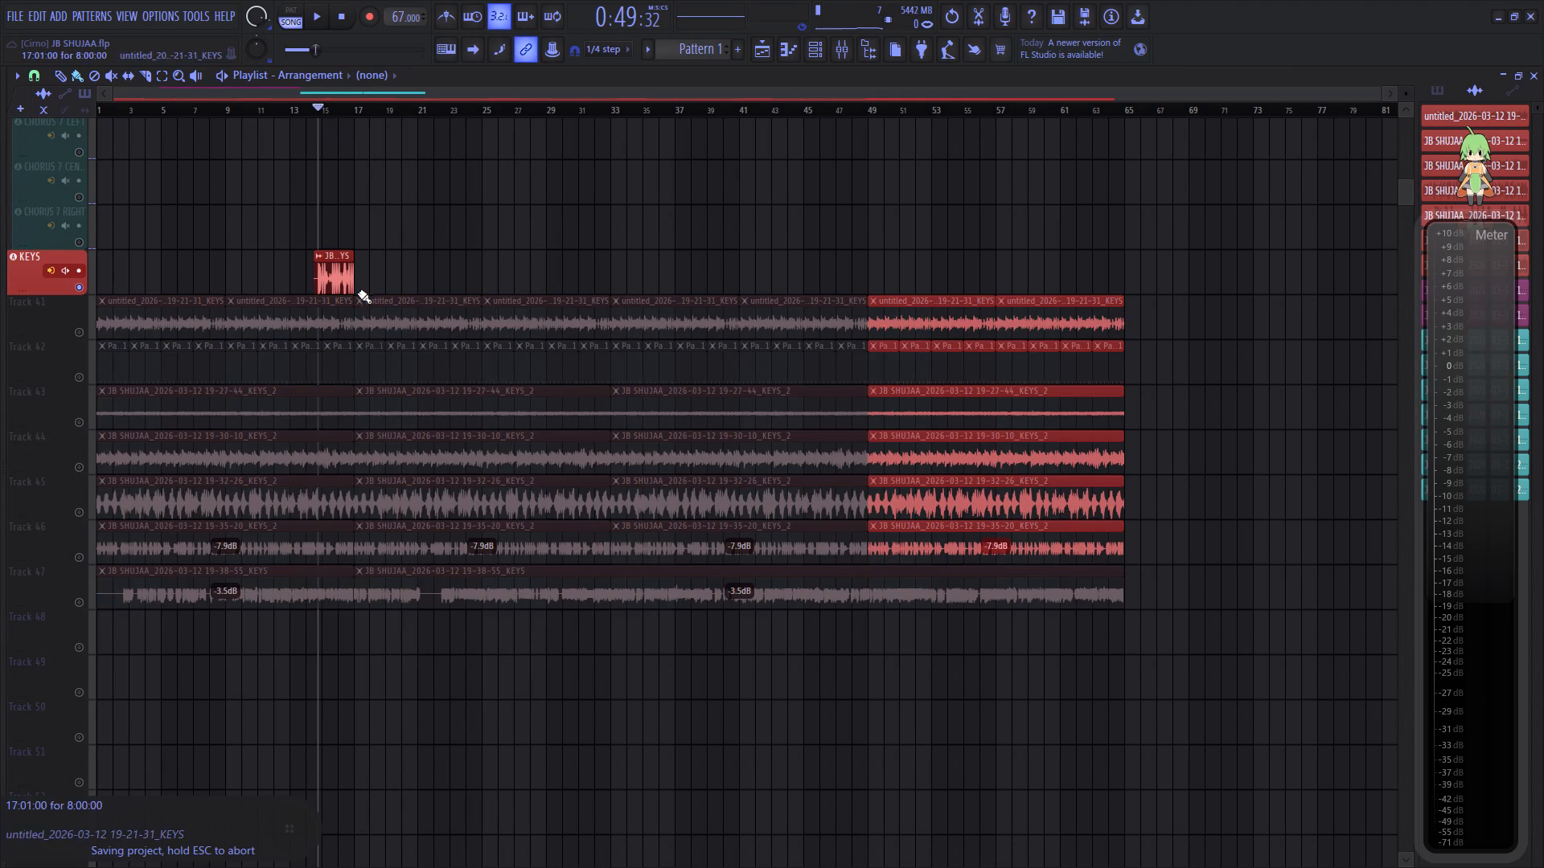
scroll(322, 108, "up", 8)
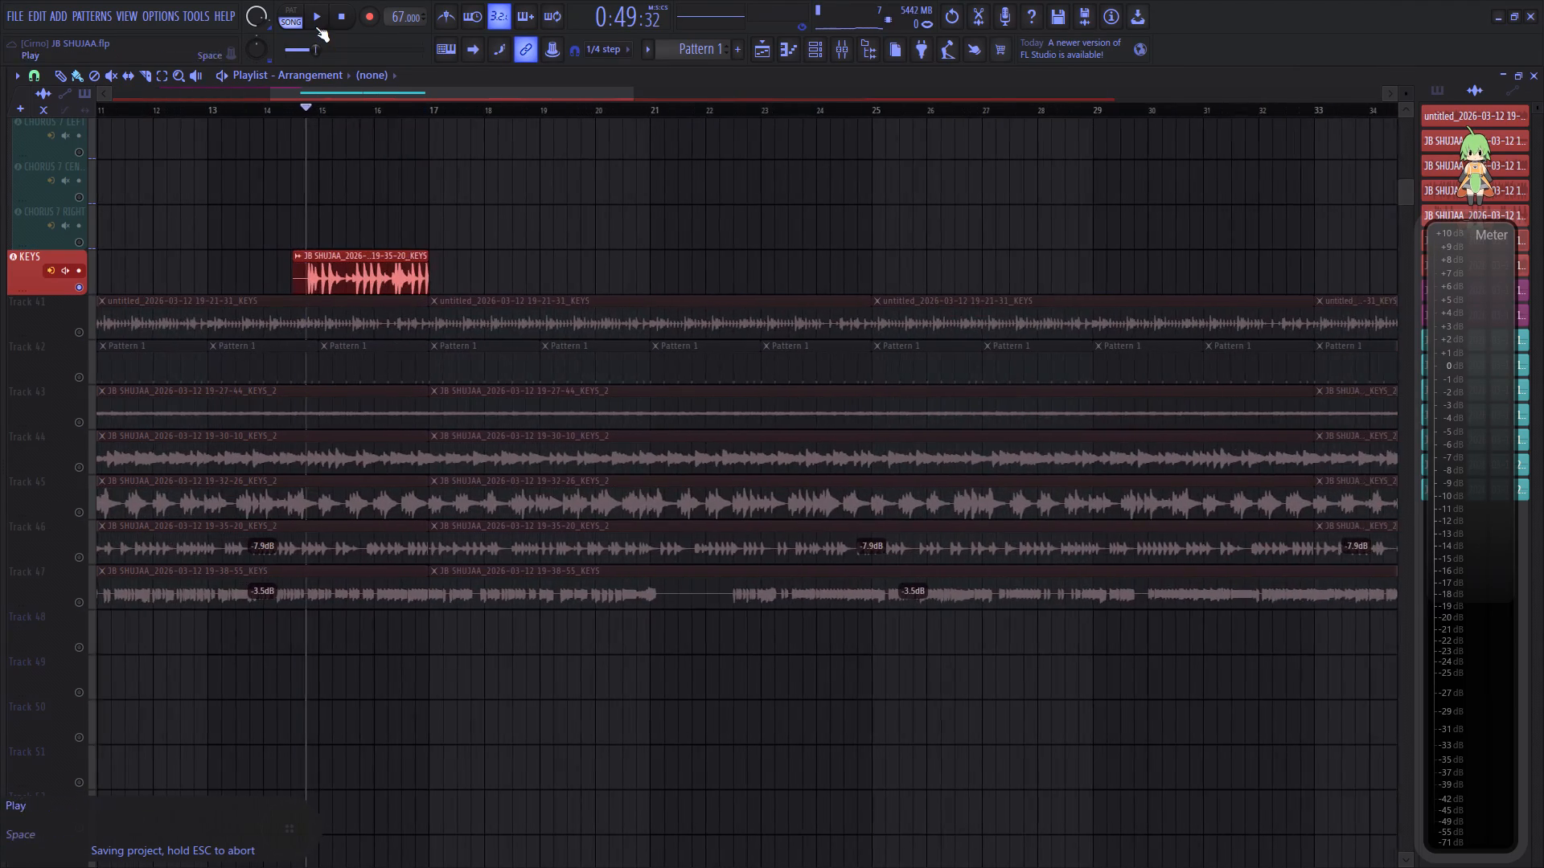
left_click(315, 27)
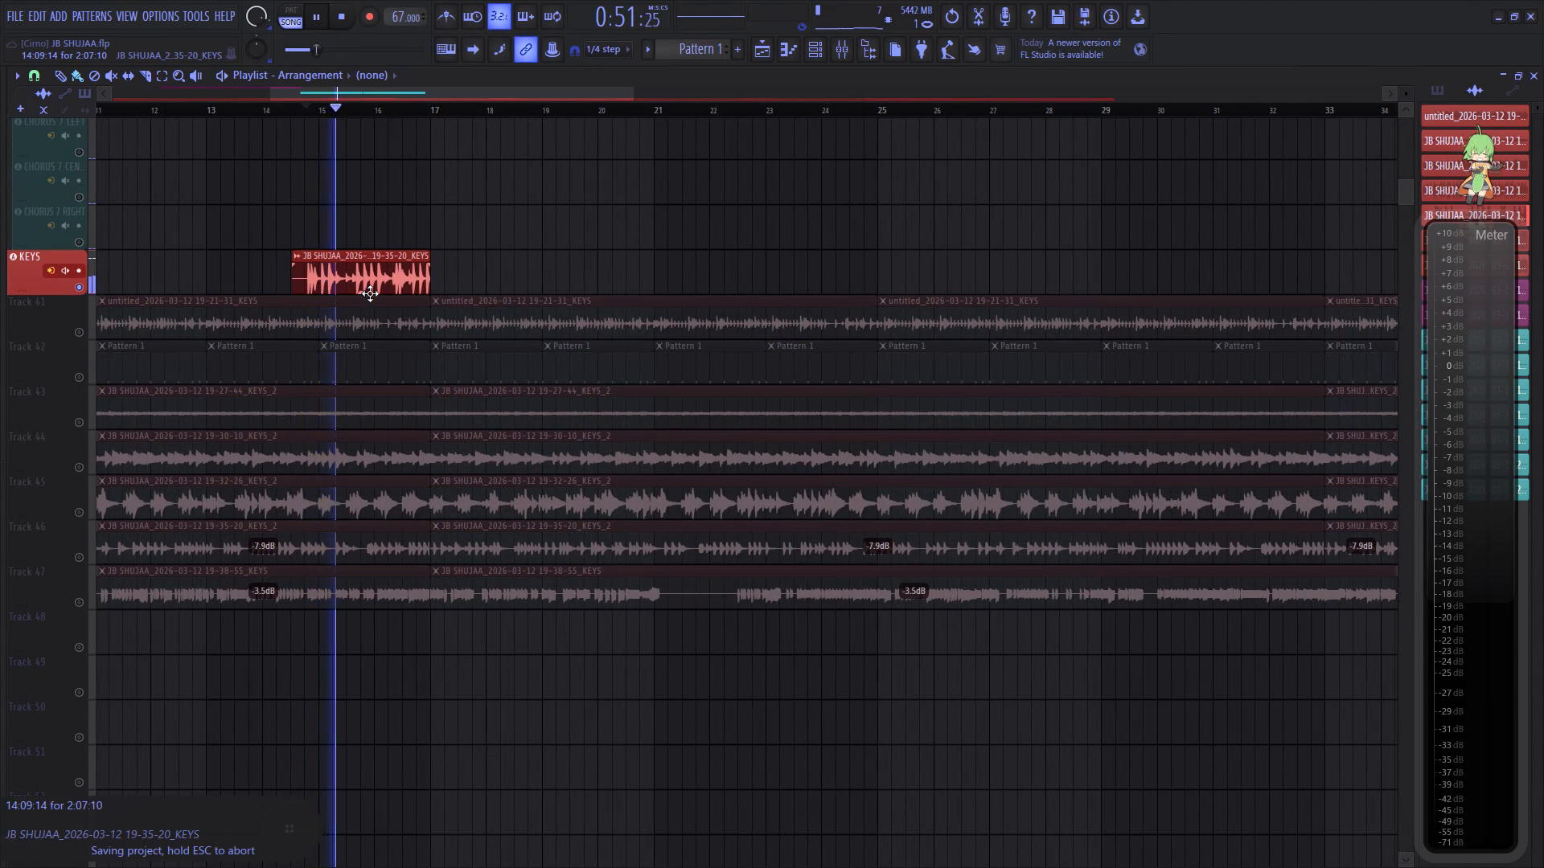
key("space")
Move the short clip from the KEYS playlist track down to the empty Track 48, keeping its timing.
left_click(365, 285)
key("Down")
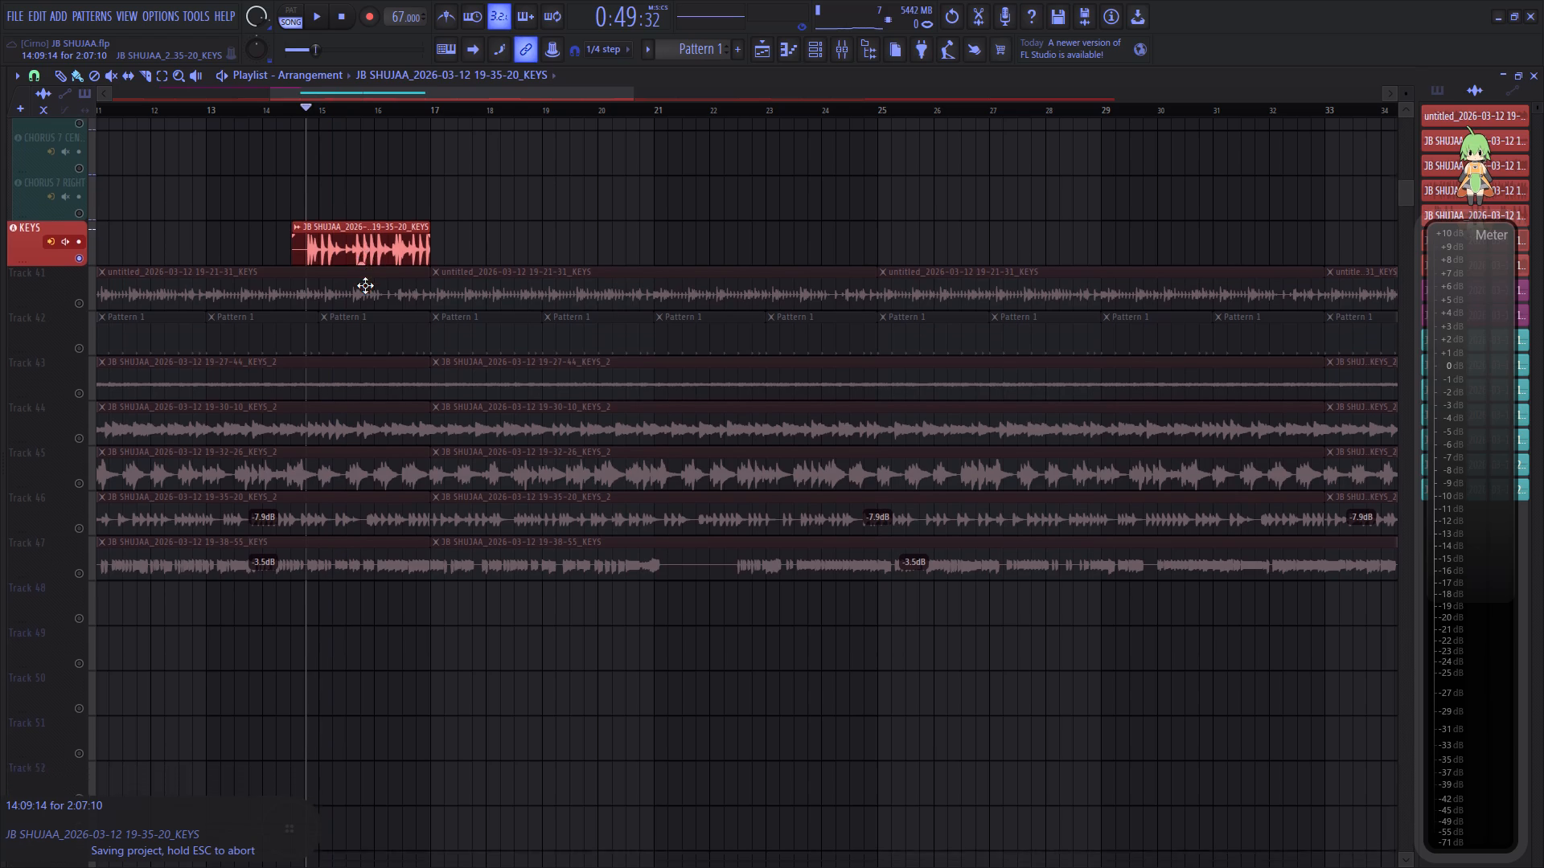
key("Down")
key("Down")
key("Down")
key("Down")
key("Down")
key("Down")
key("Down")
key("Down")
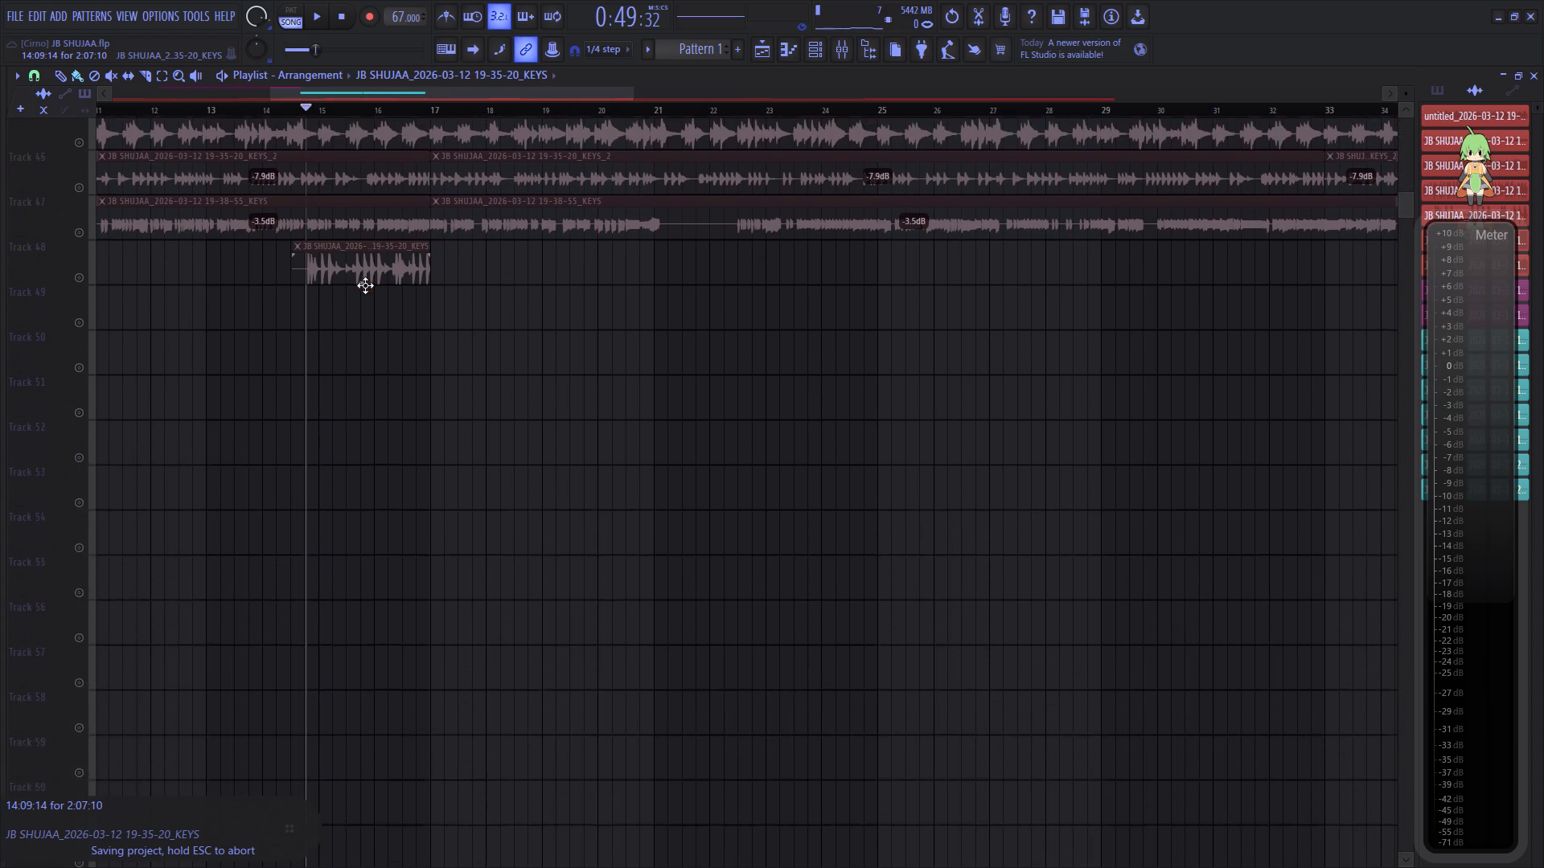
Enable Track 48 on its own and briefly audition the moved clip.
left_click(80, 240)
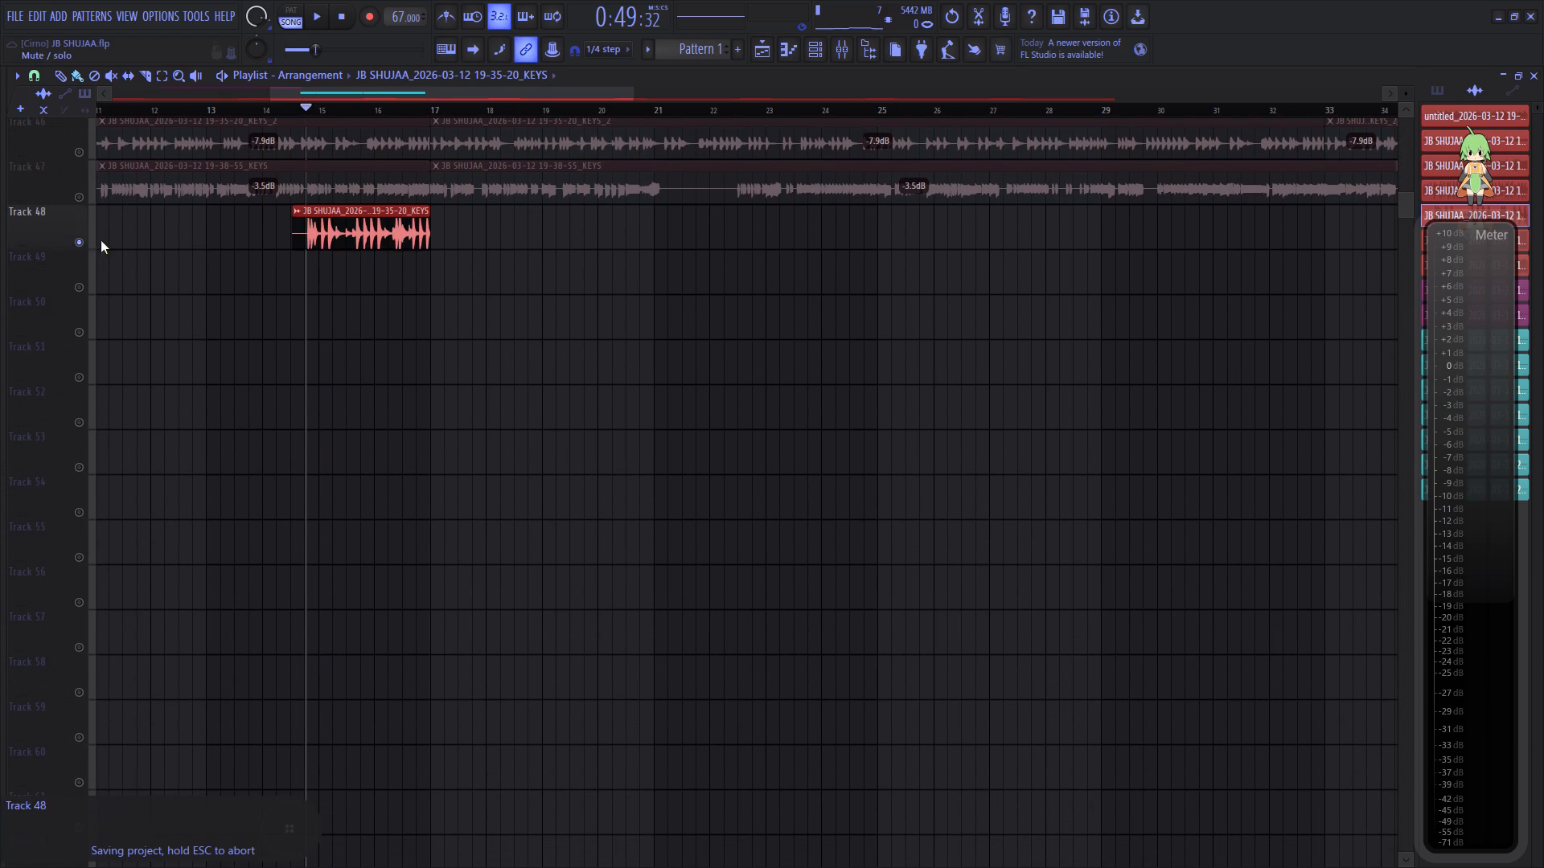
key("space")
key("space")
Route the Track 48 clip's channel to the free mixer track Insert 56.
left_click(326, 226)
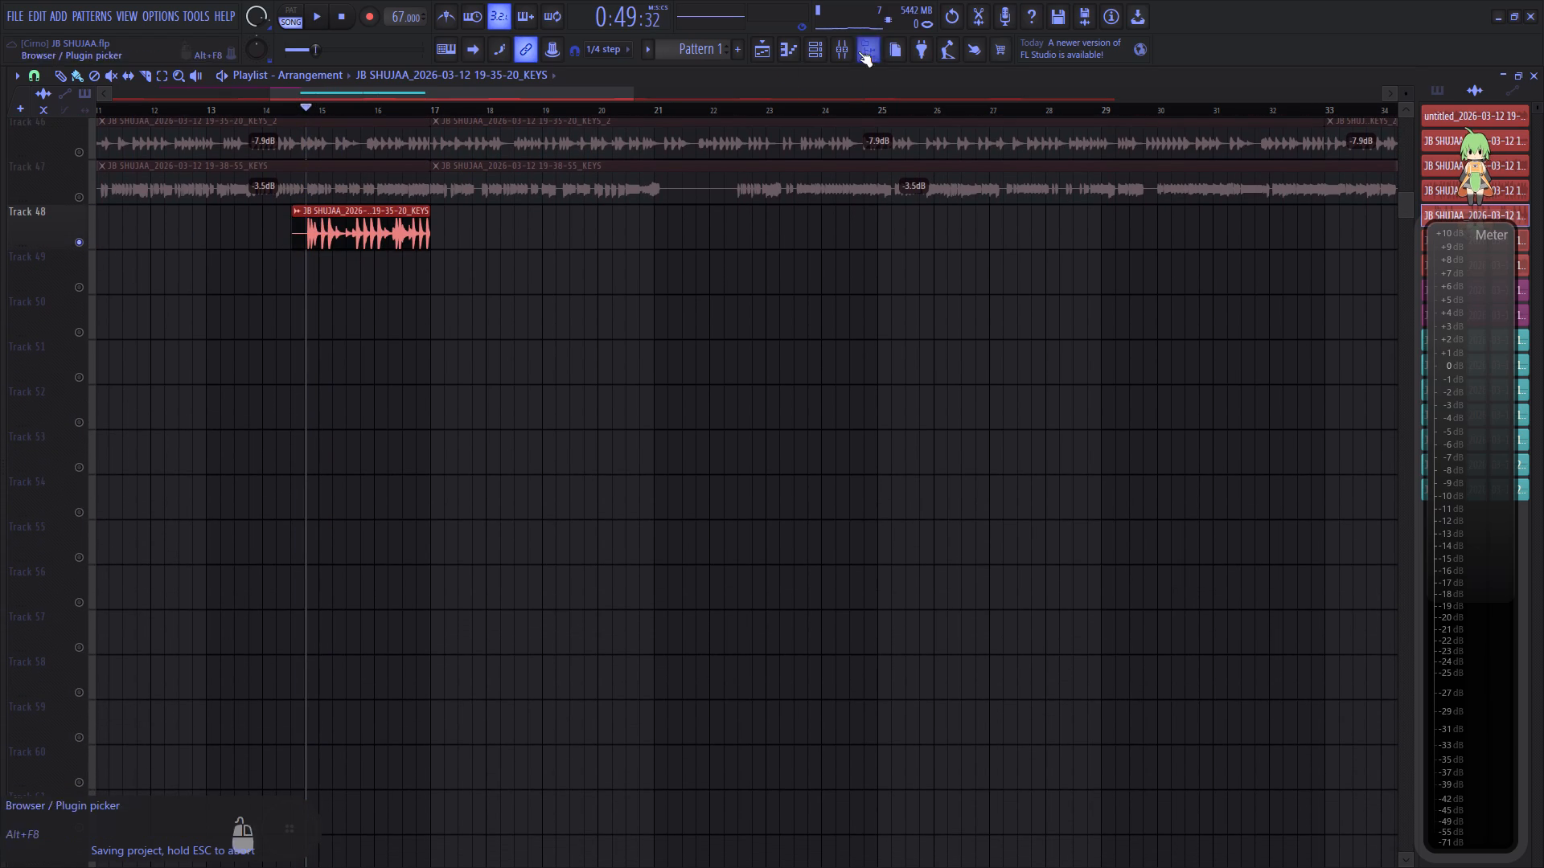
left_click(844, 47)
left_click(903, 323)
right_click(905, 323)
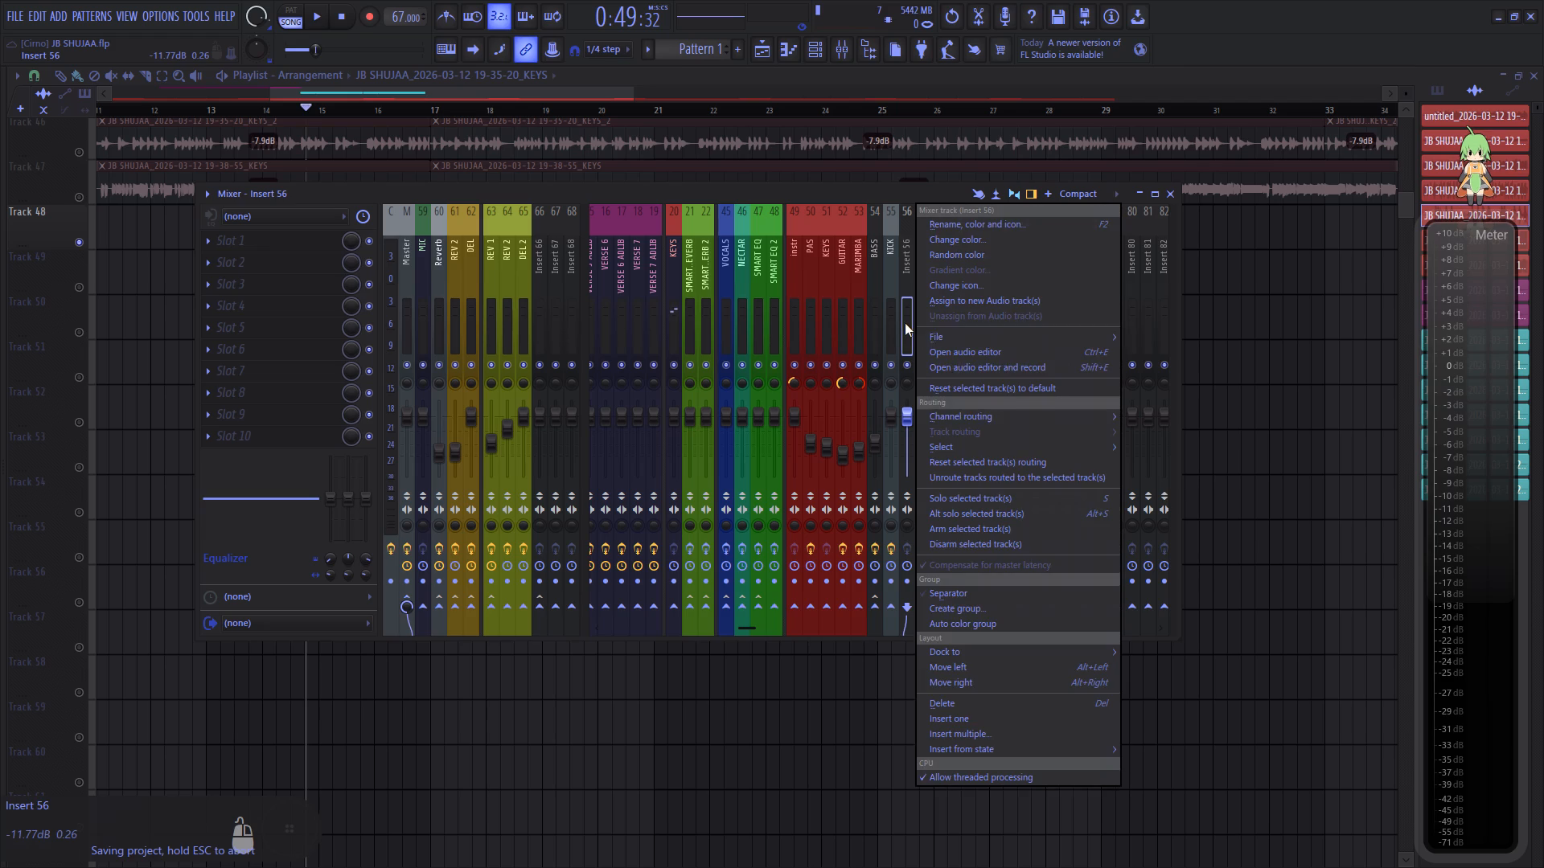
left_click(1022, 415)
left_click(1152, 412)
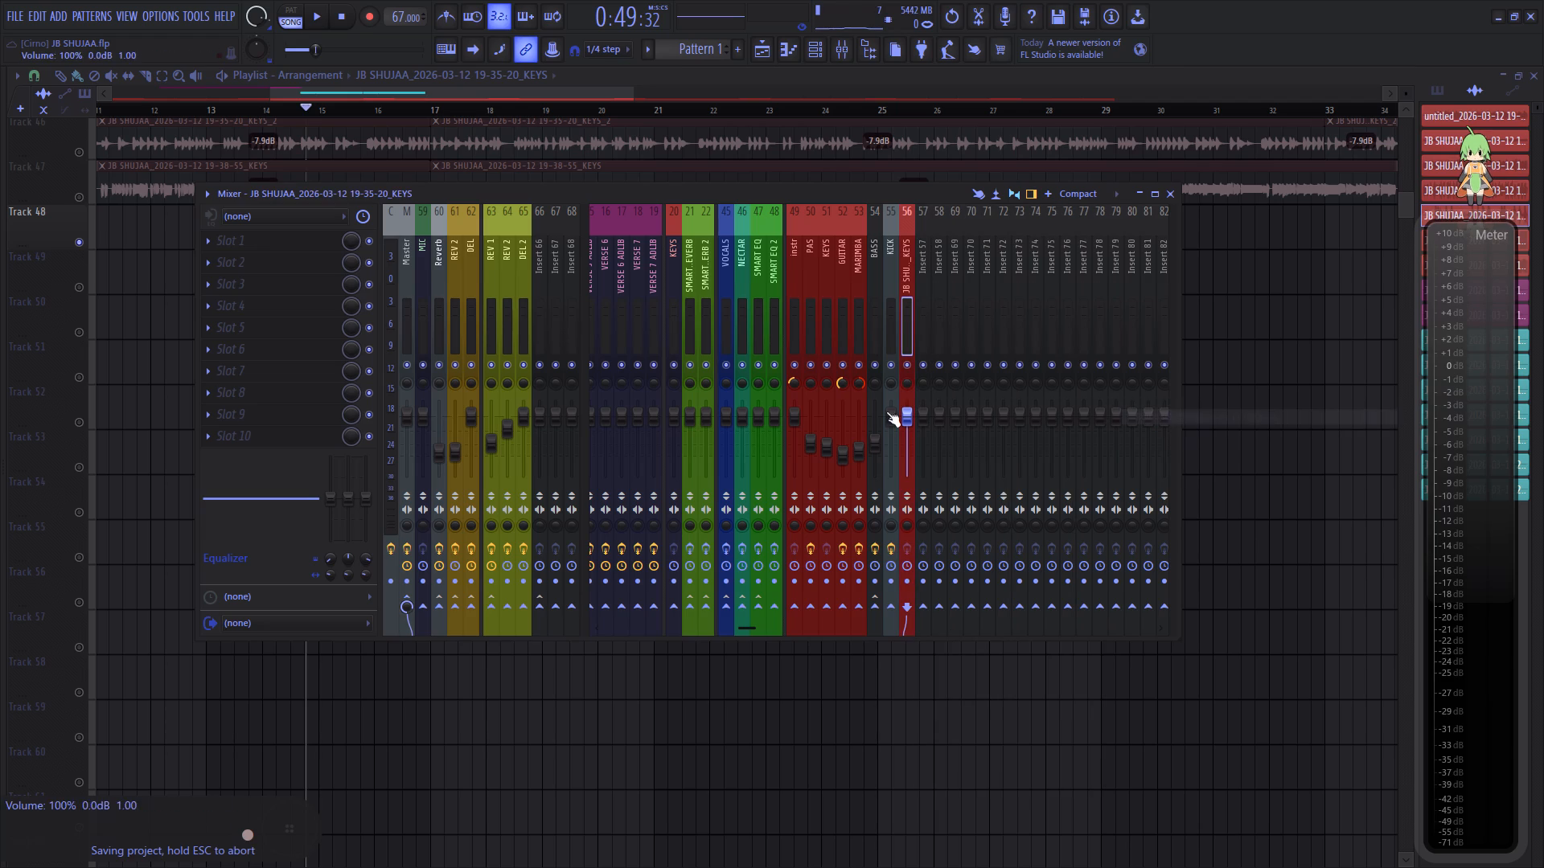
Lower the volume of mixer track 56 to 60% (-9.9 dB), briefly check it in playback and close the mixer.
scroll(910, 427, "down", 5)
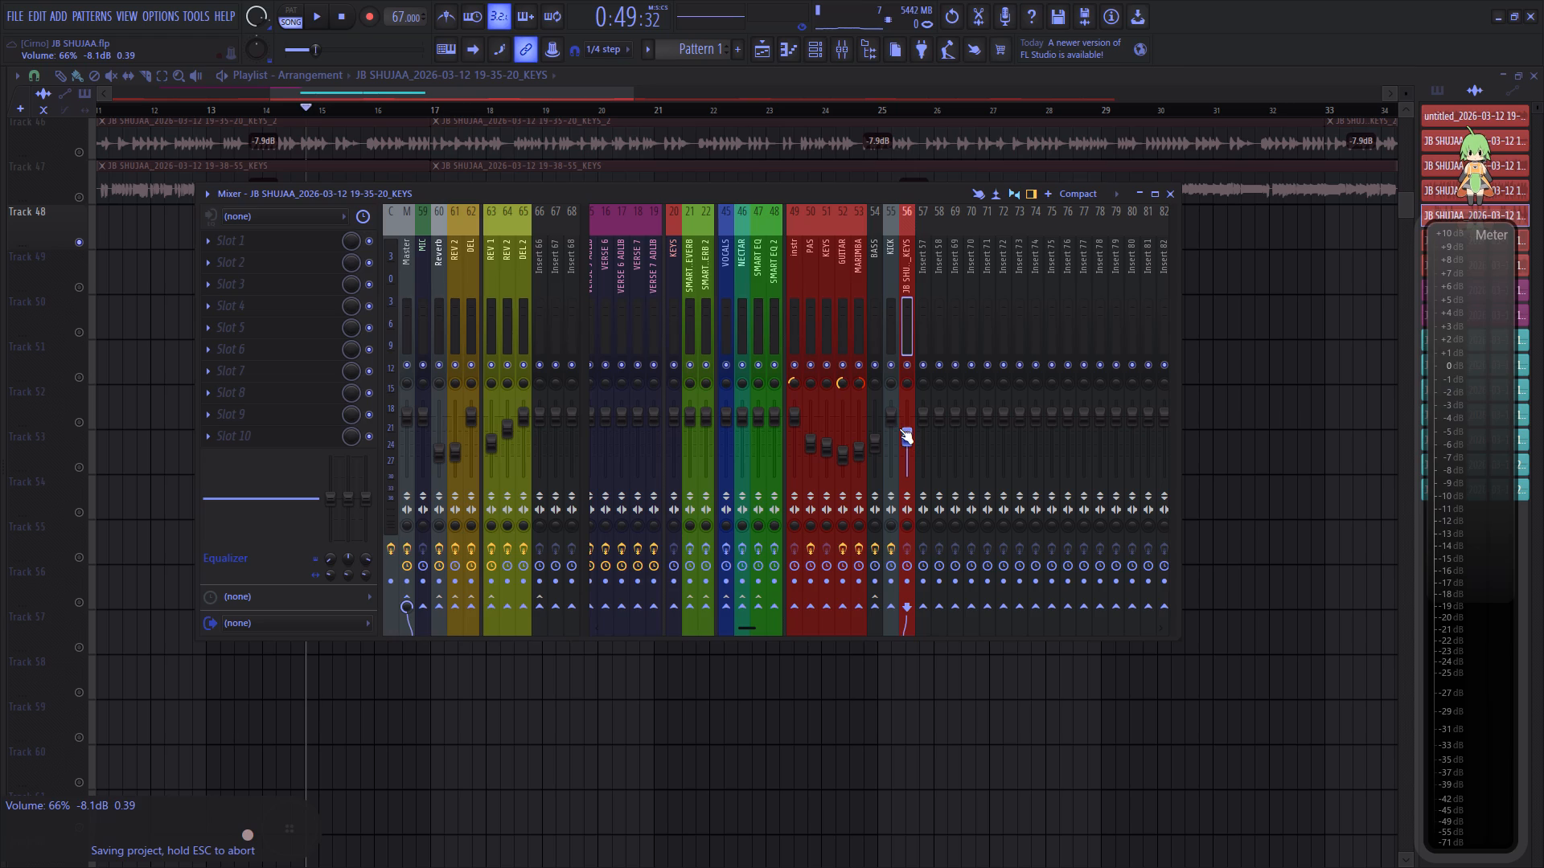
scroll(913, 429, "down", 1)
left_click(317, 18)
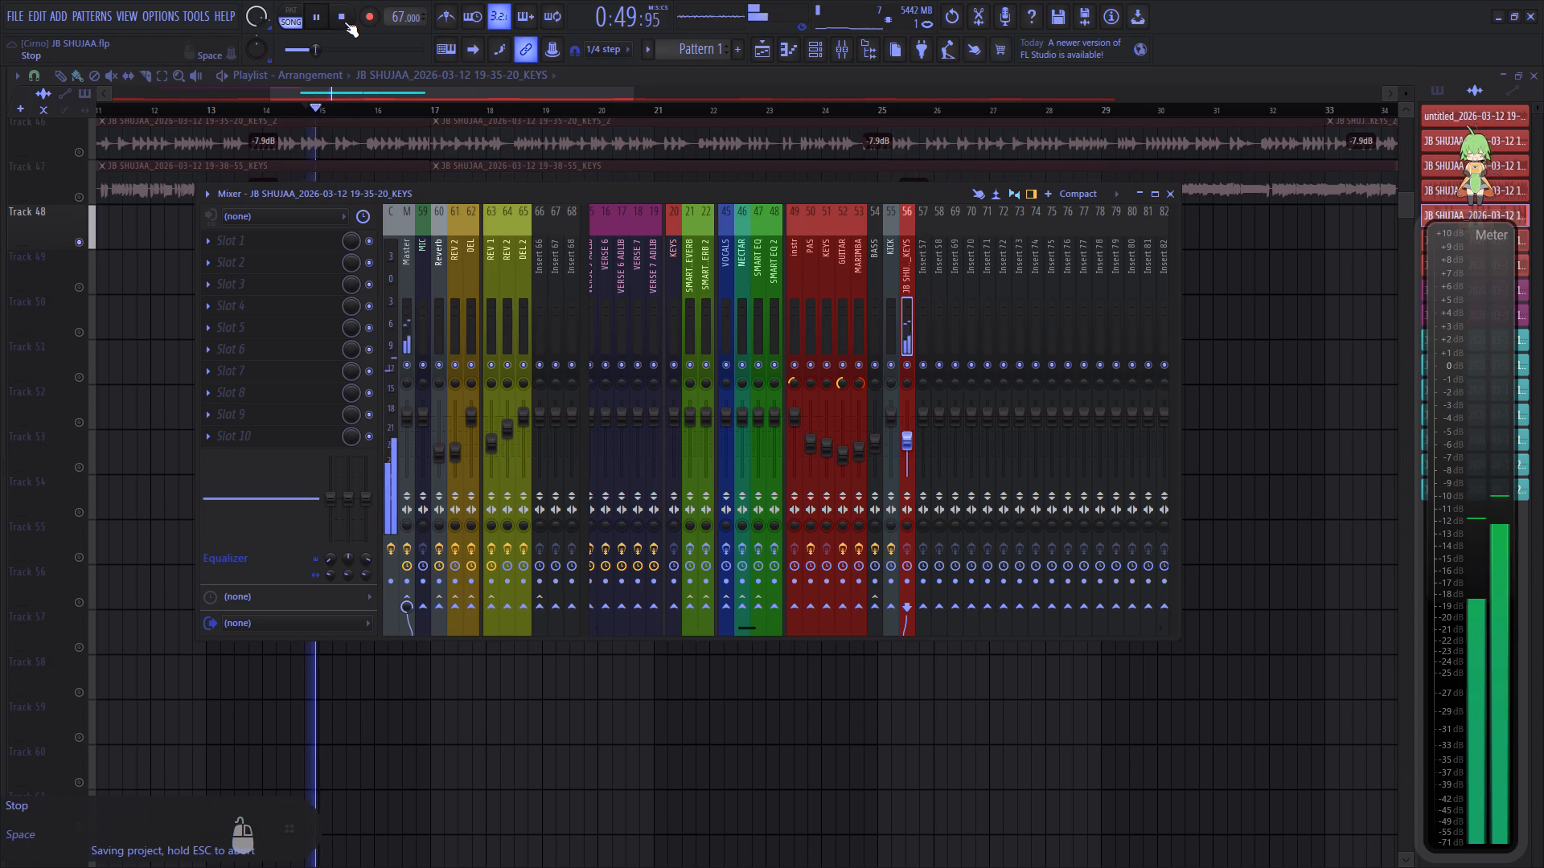
left_click(344, 21)
left_click(391, 91)
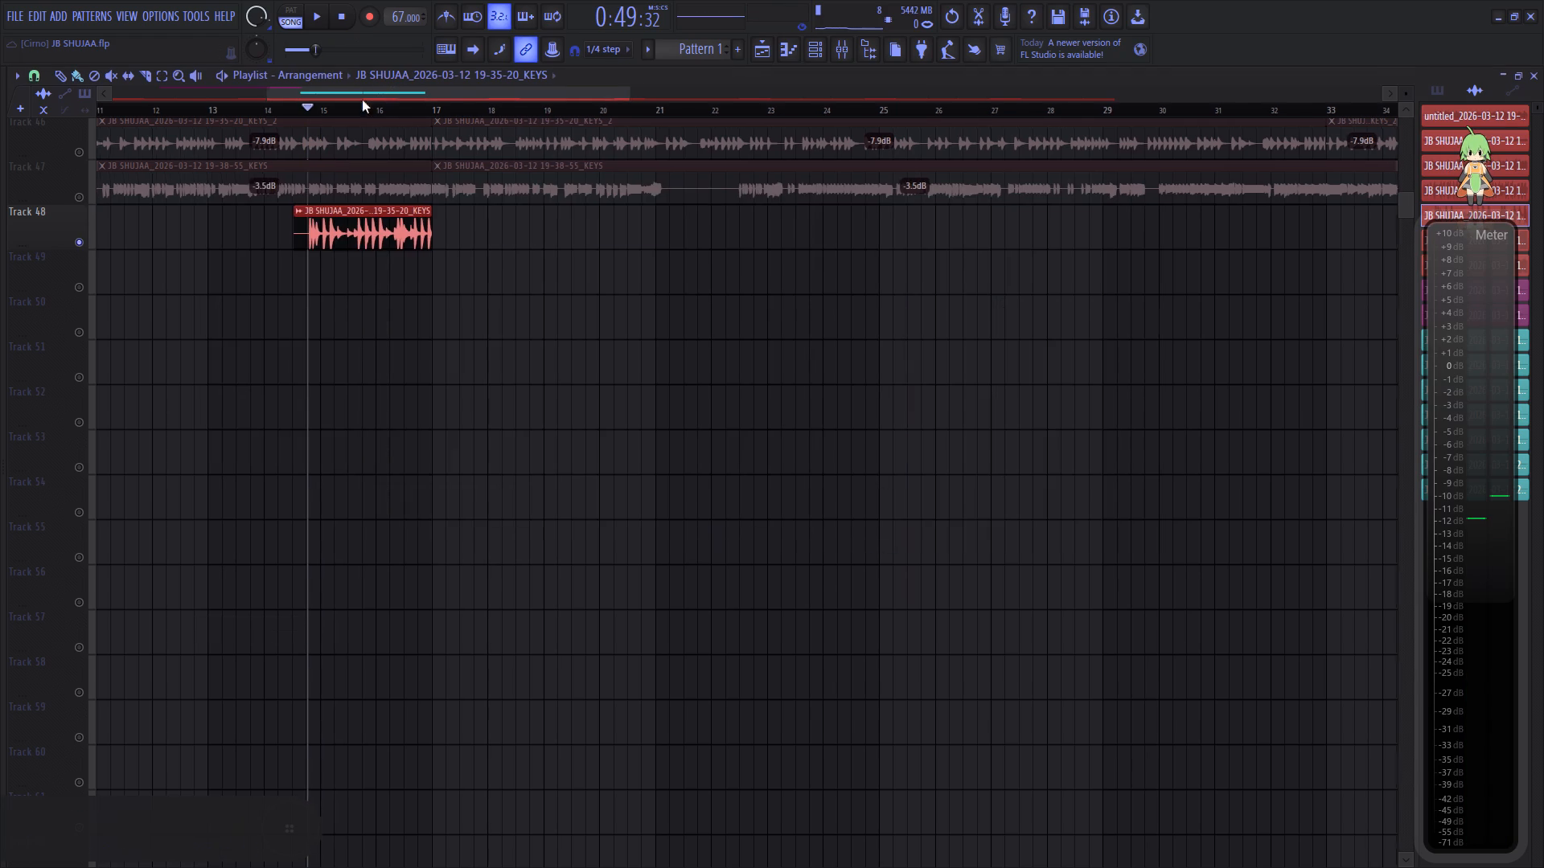
Mute the JB SHUJAA KEYS clip on Track 48.
left_click(111, 77)
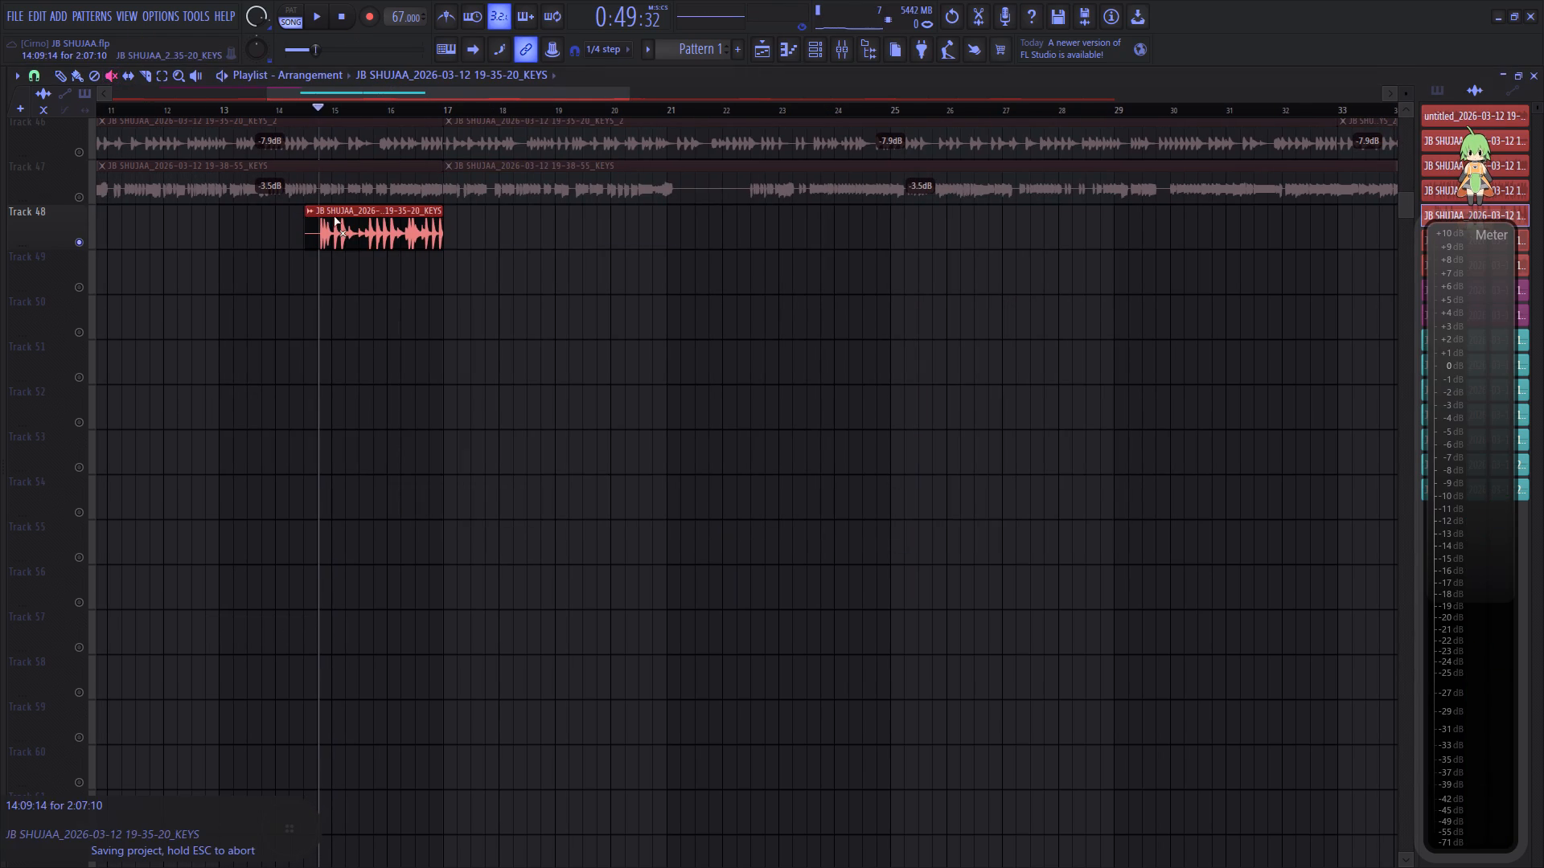
left_click(349, 223)
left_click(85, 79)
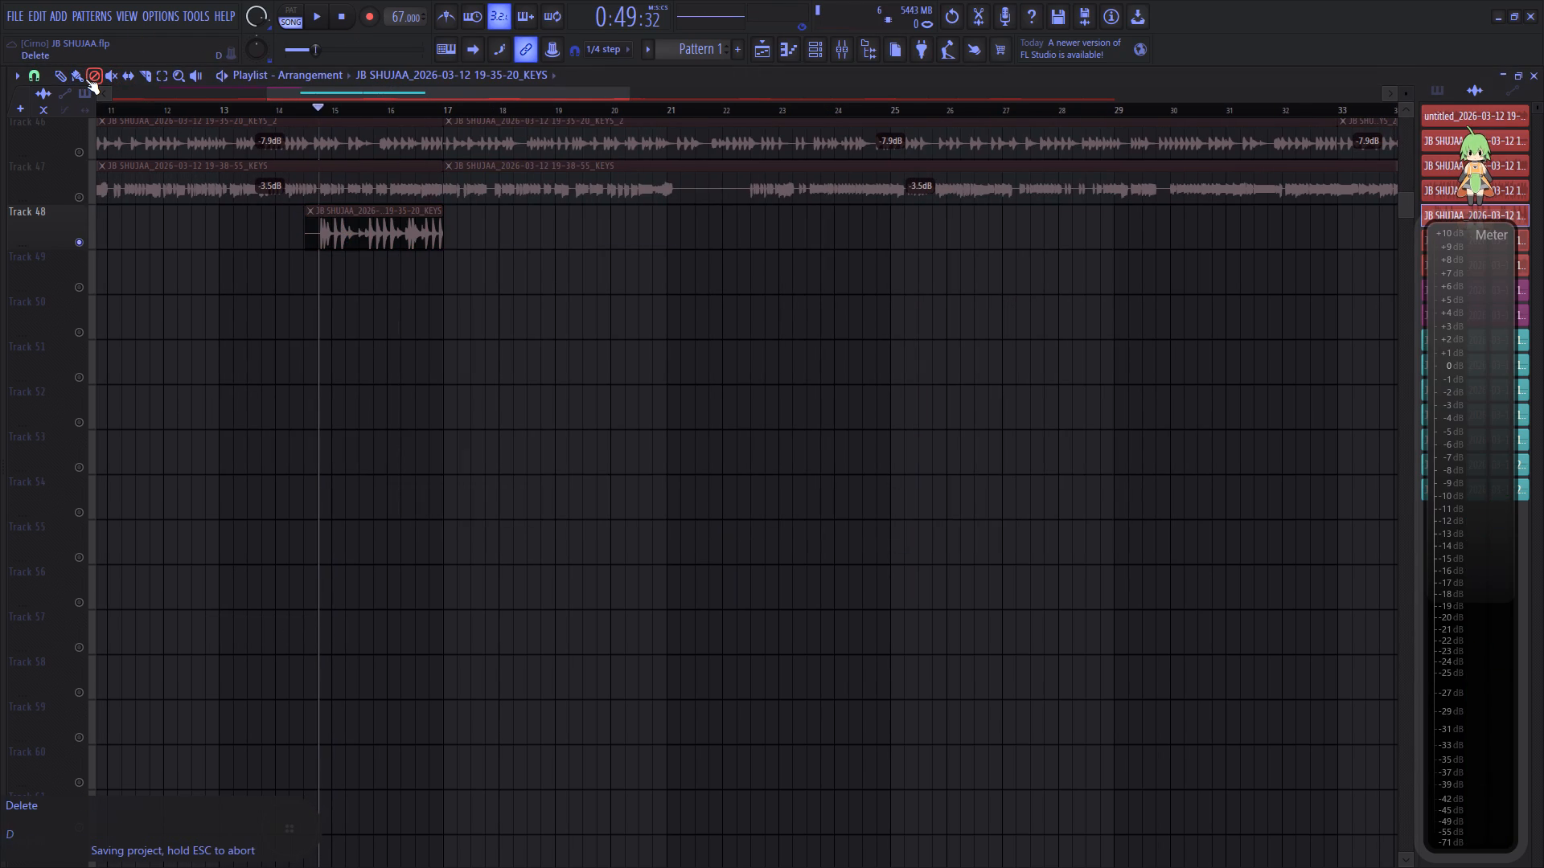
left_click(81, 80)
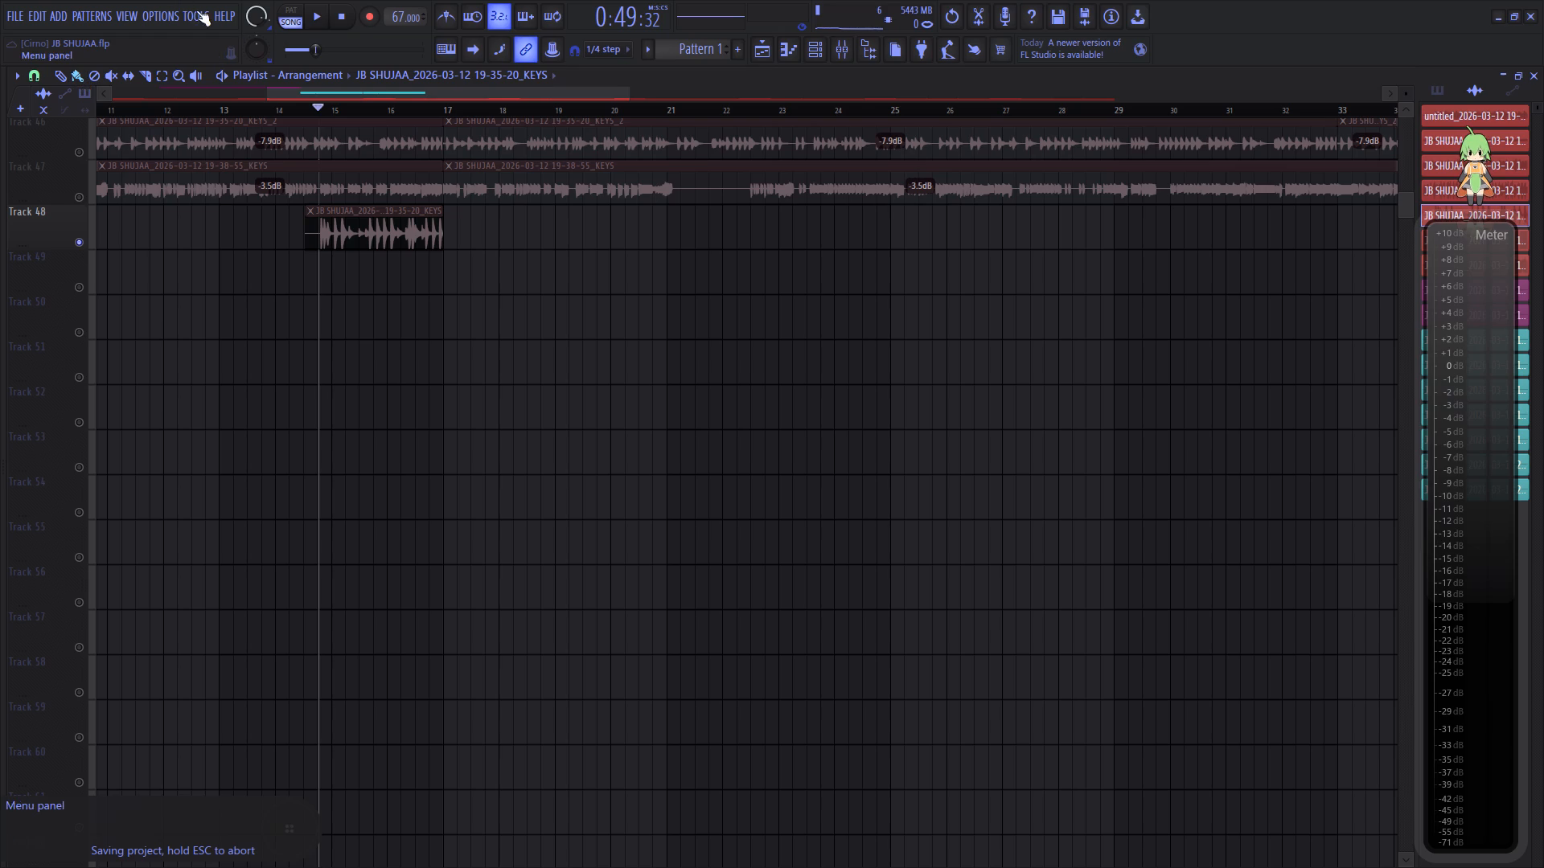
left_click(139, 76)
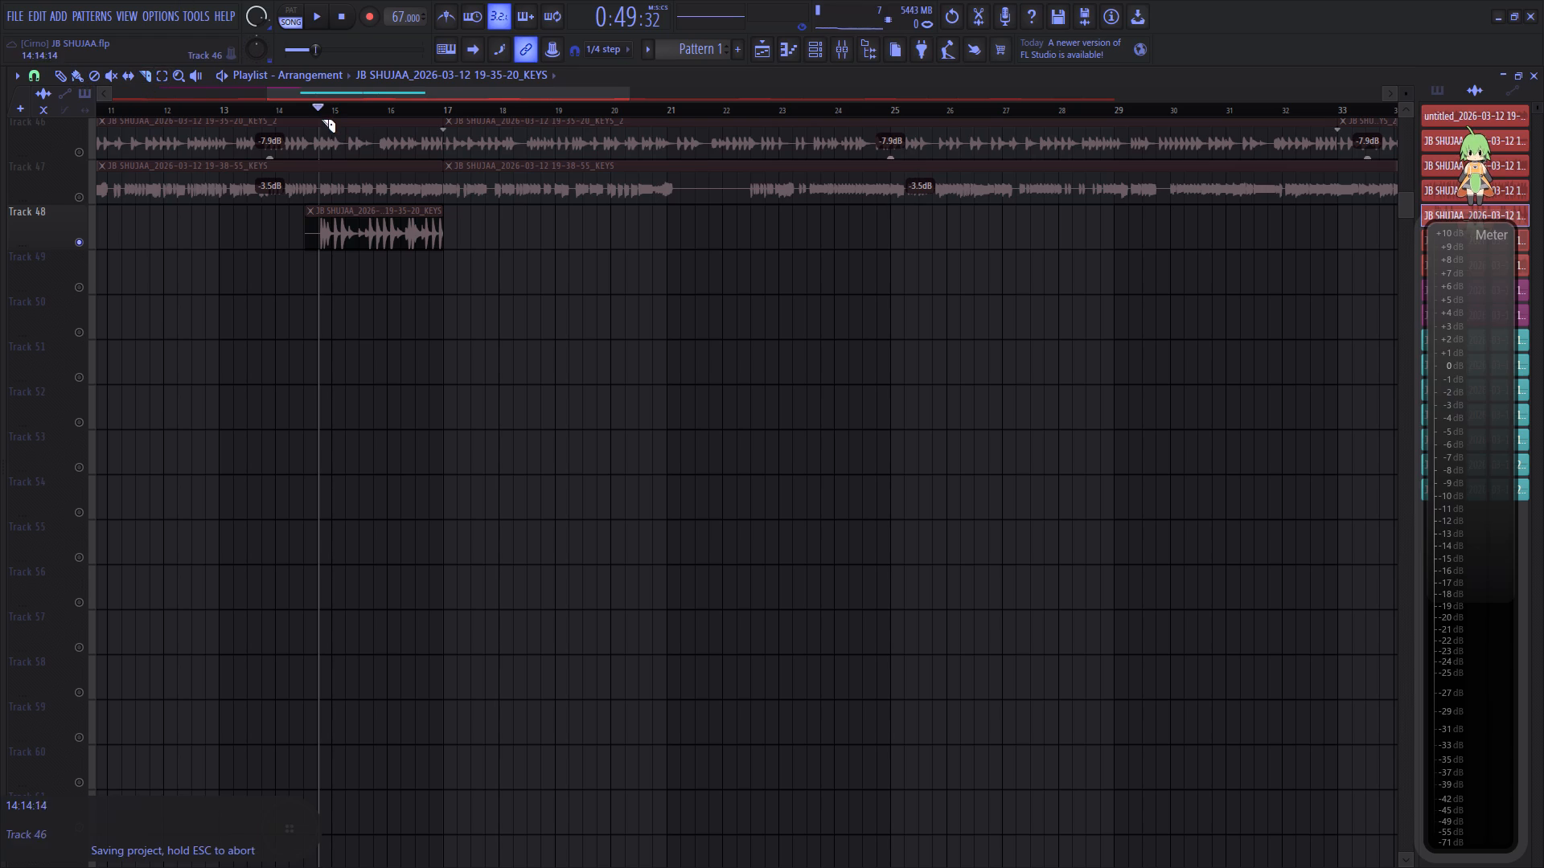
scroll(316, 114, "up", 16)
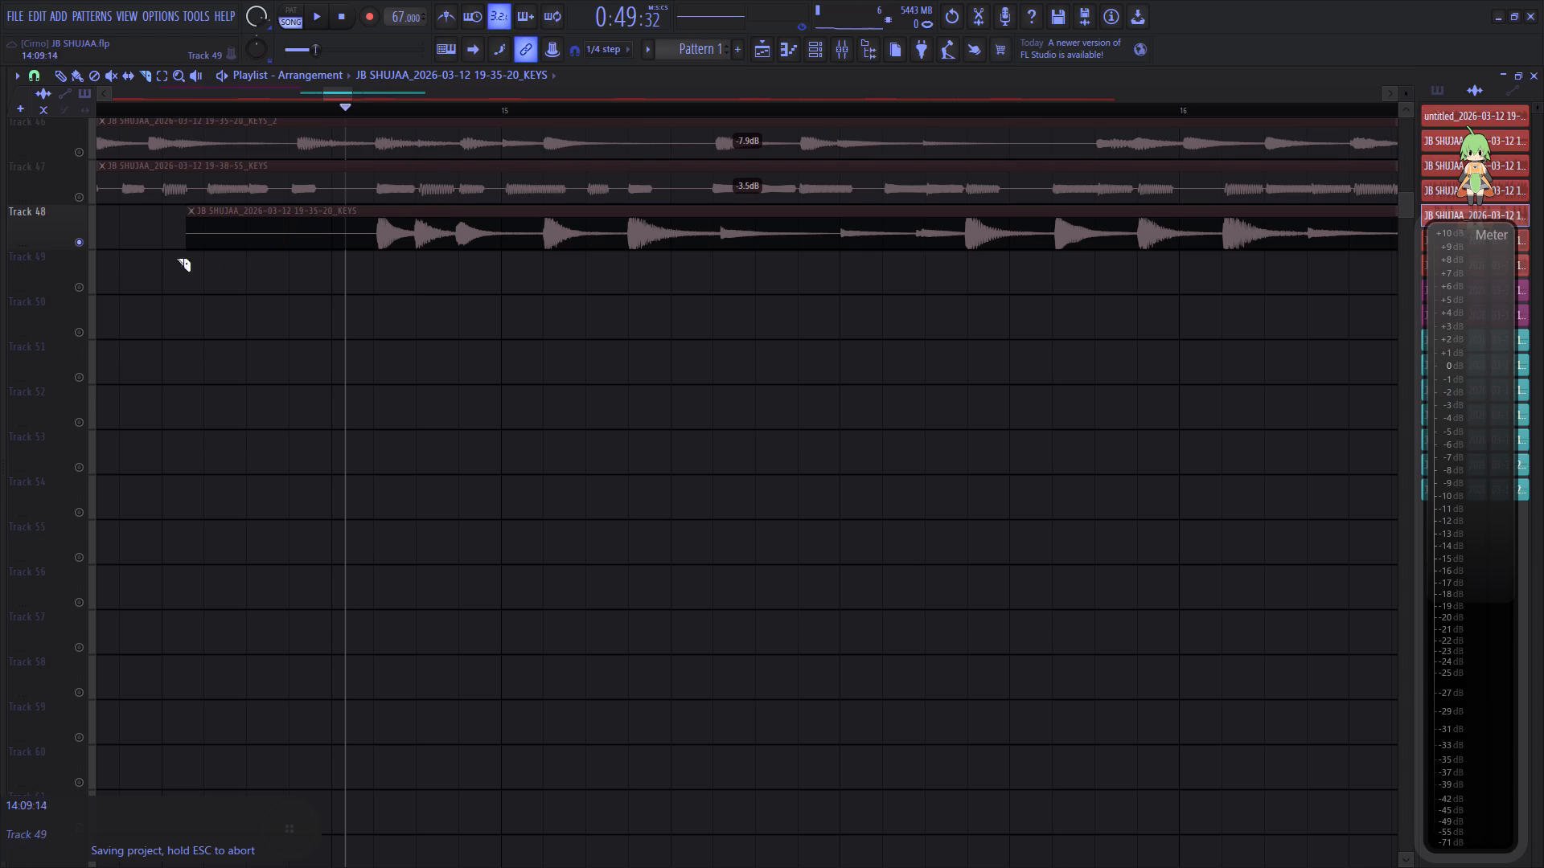
Unsolo Track 48 to bring the other playlist tracks back, and reselect the Paint tool.
right_click(79, 247)
right_click(81, 241)
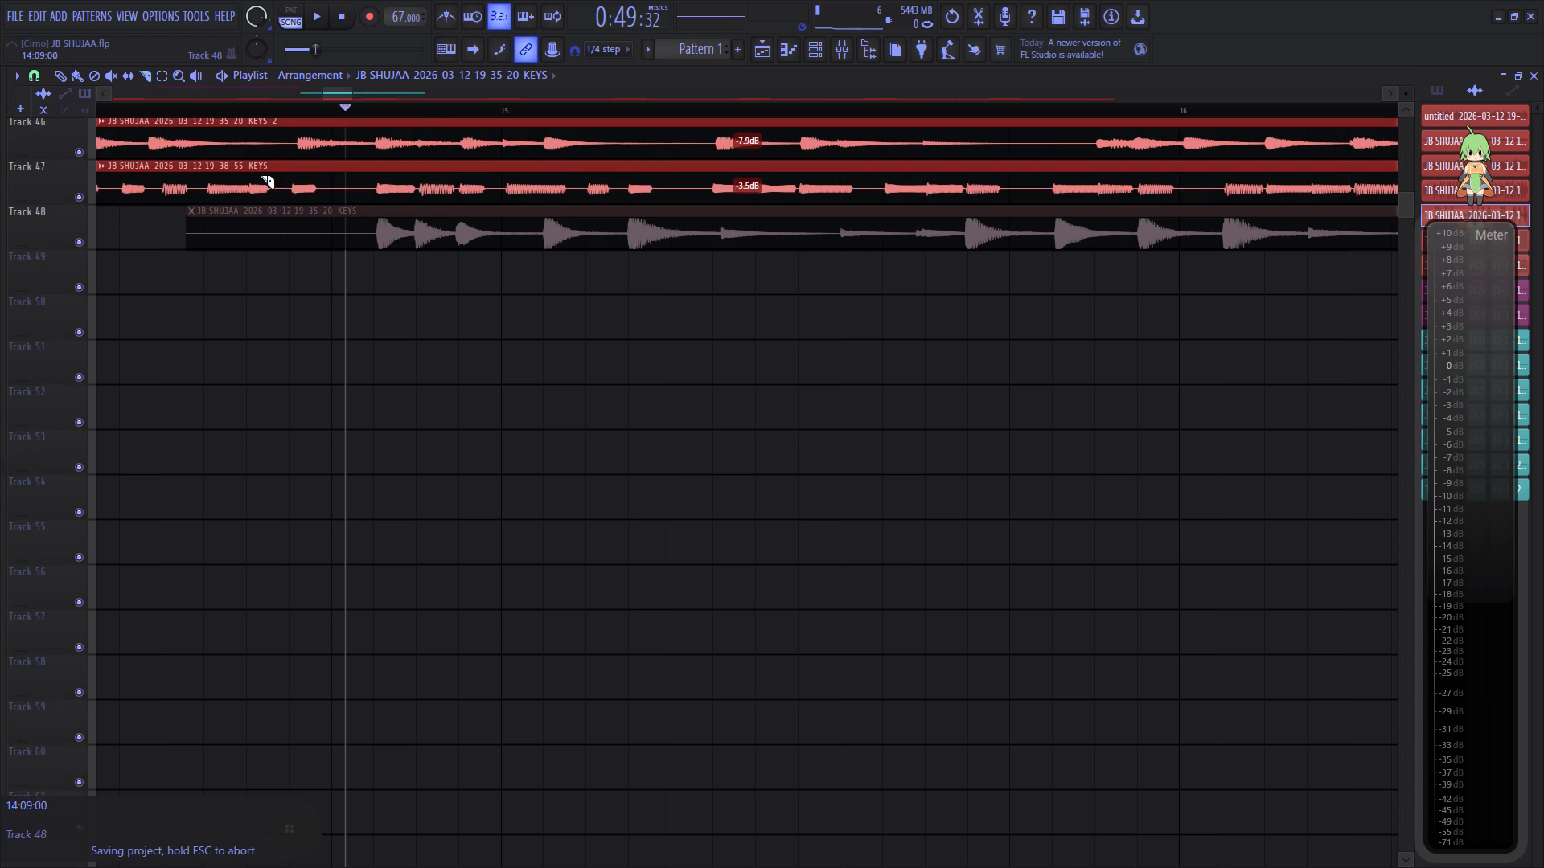
scroll(410, 111, "down", 18)
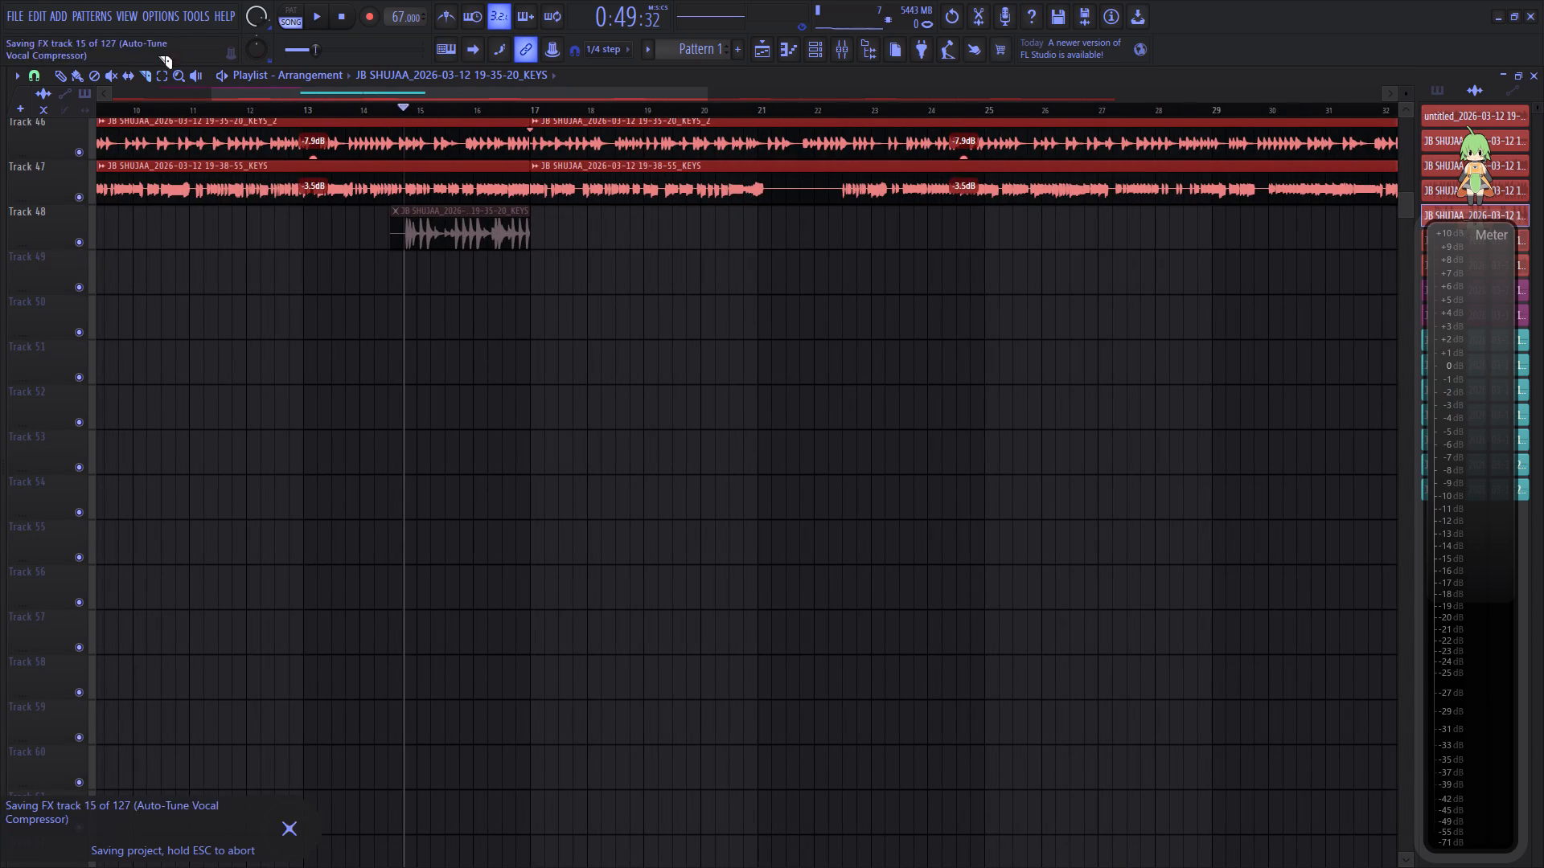
left_click(77, 76)
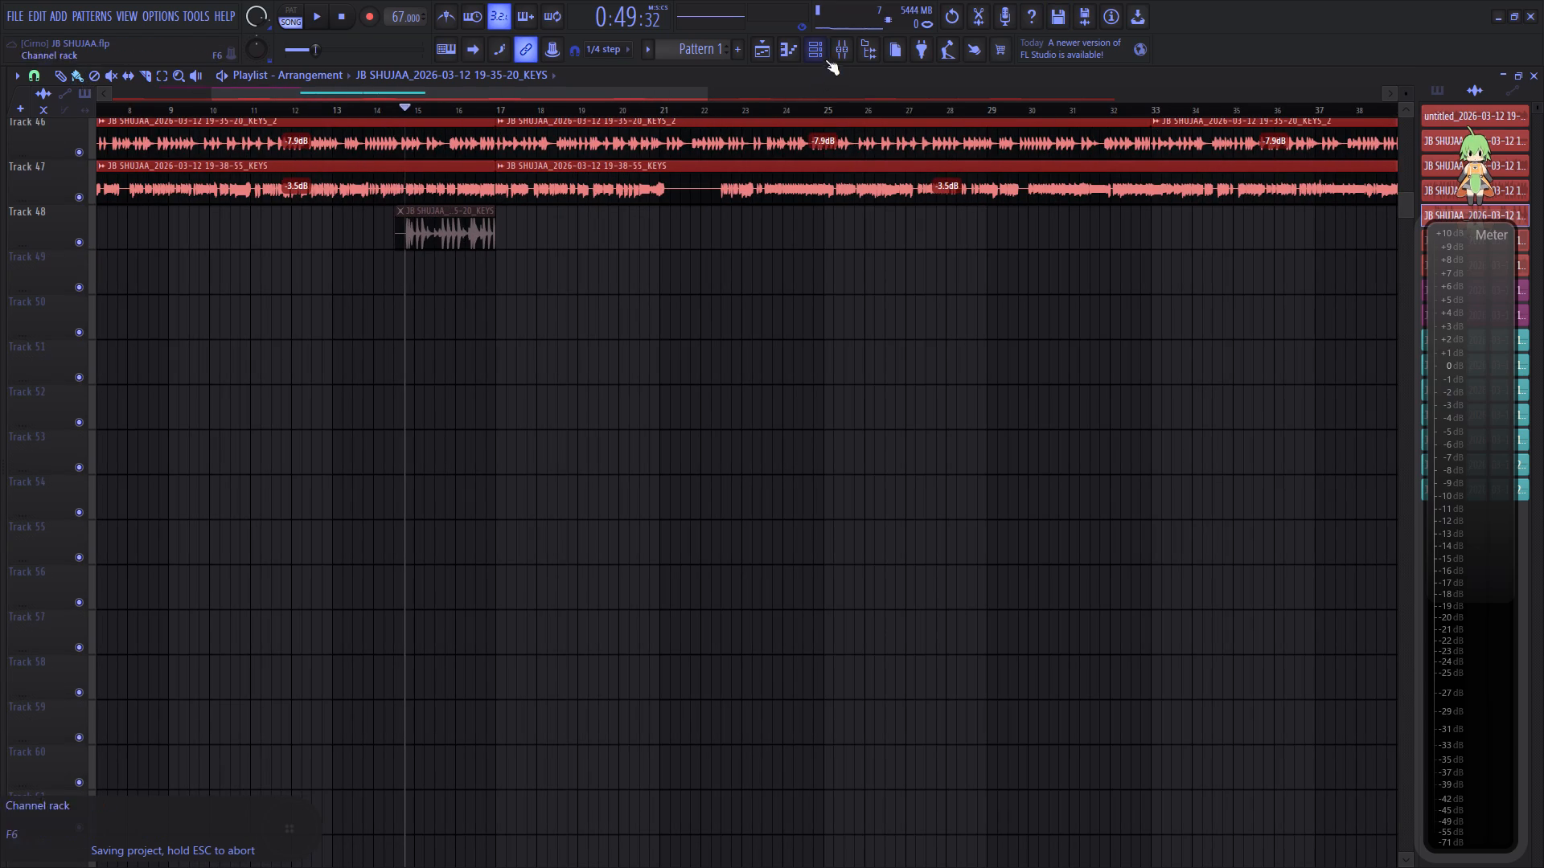
Reopen the mixer and lower the volume of mixer track 56 a little further.
left_click(838, 51)
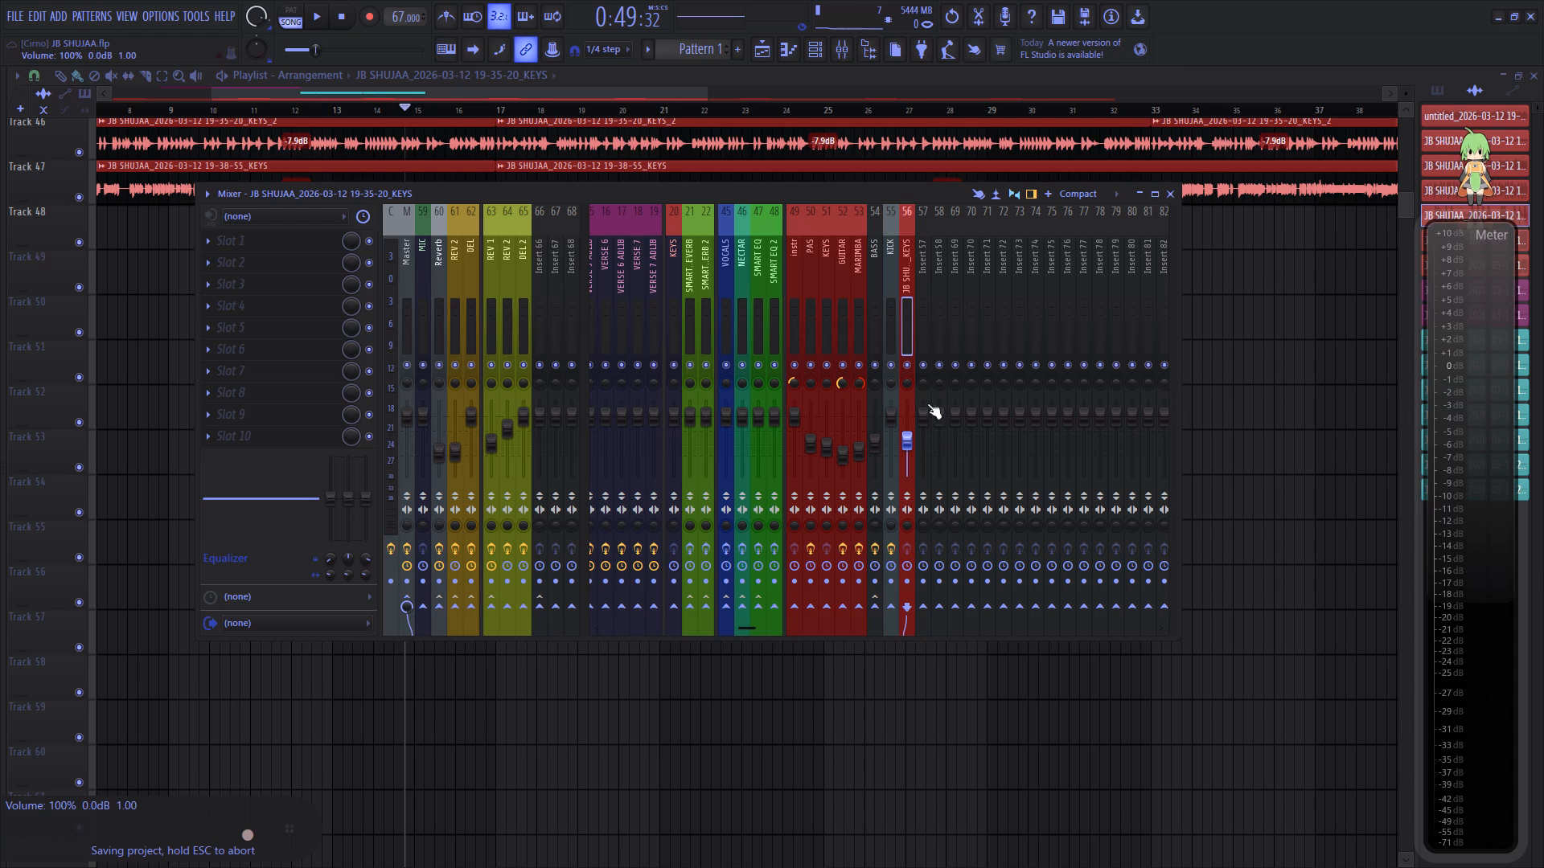
scroll(911, 445, "down", 3)
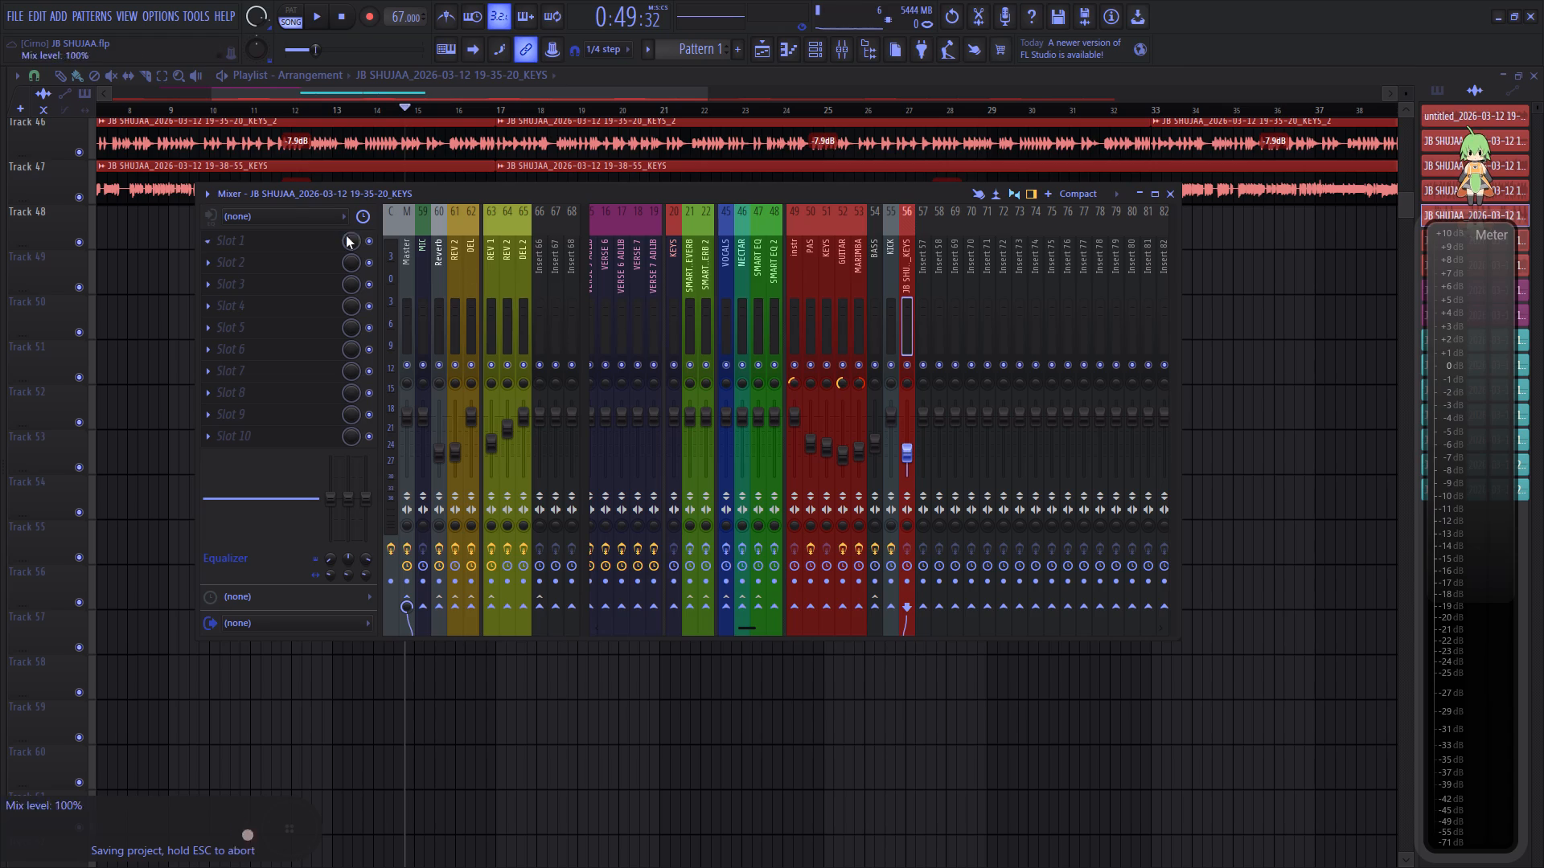
scroll(255, 15, "down", 16)
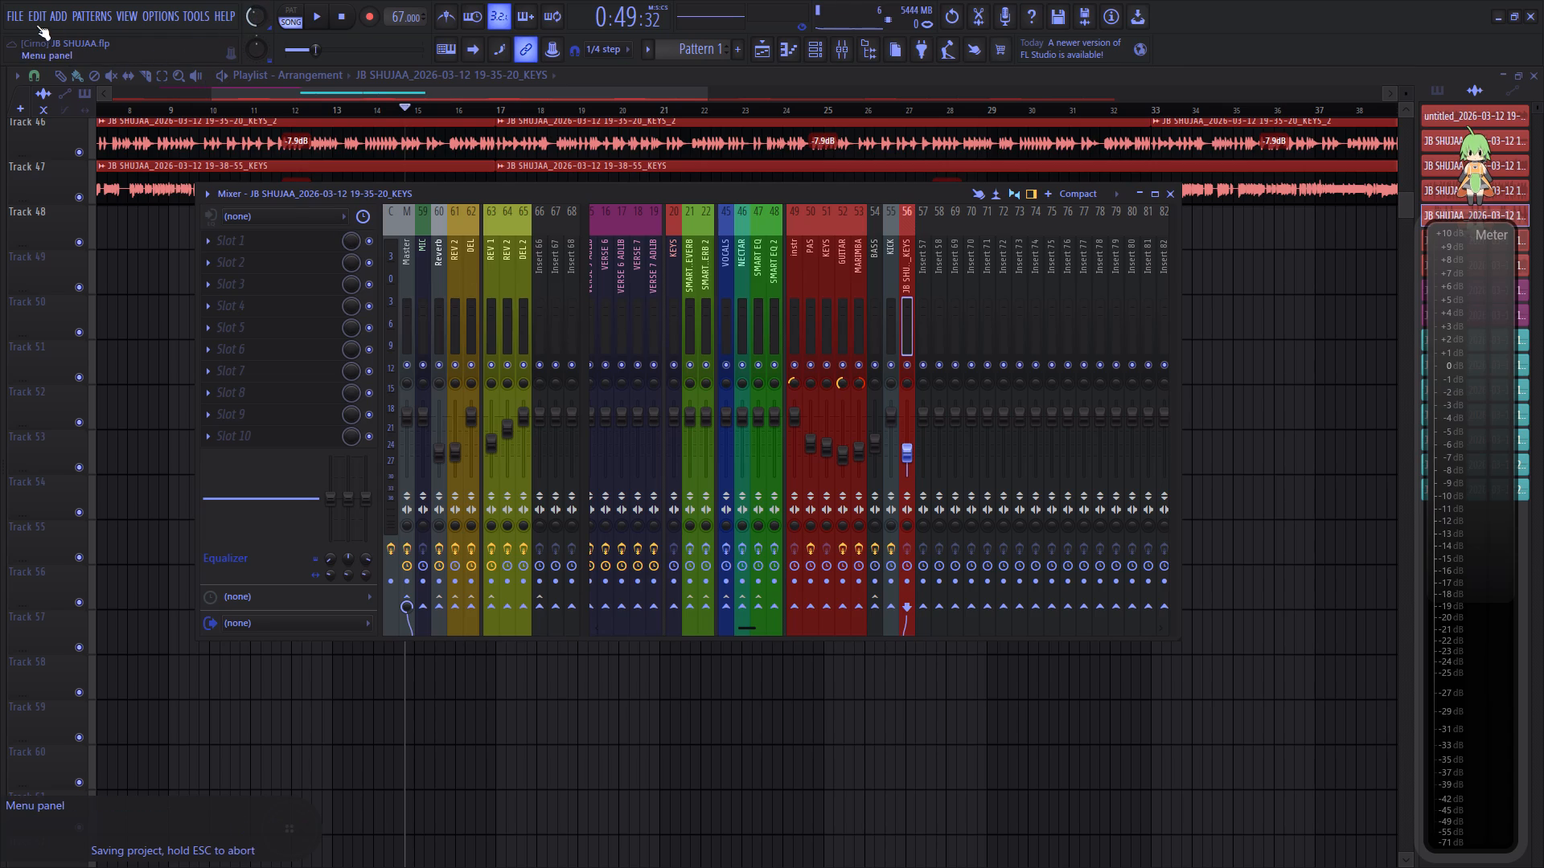
Save the project and return the song position to the start at 1:01:00.
left_click(20, 20)
left_click(43, 92)
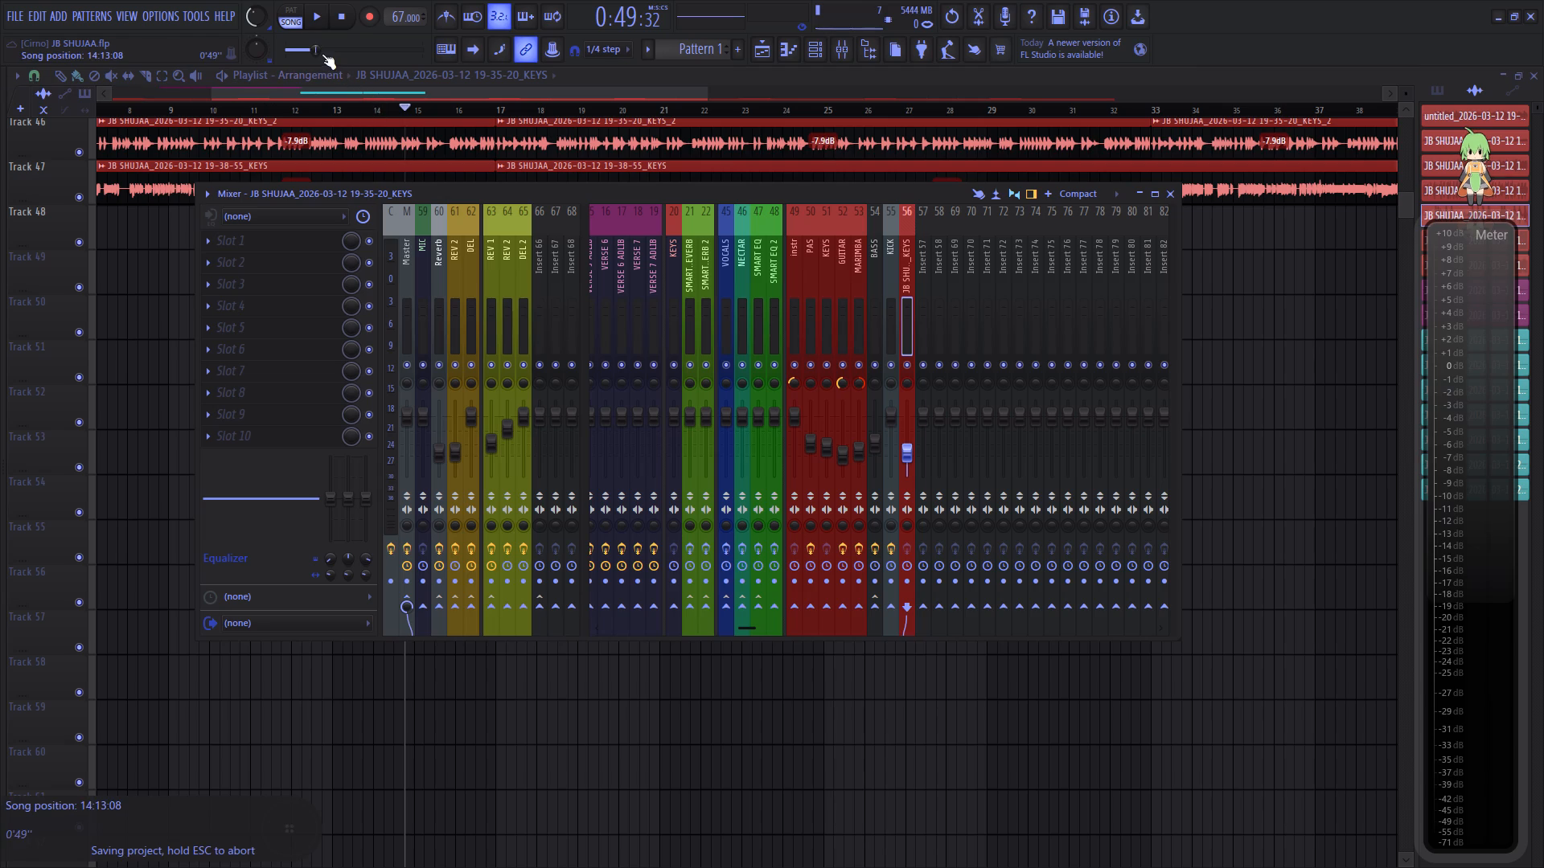
left_click_drag(322, 54, 62, 72)
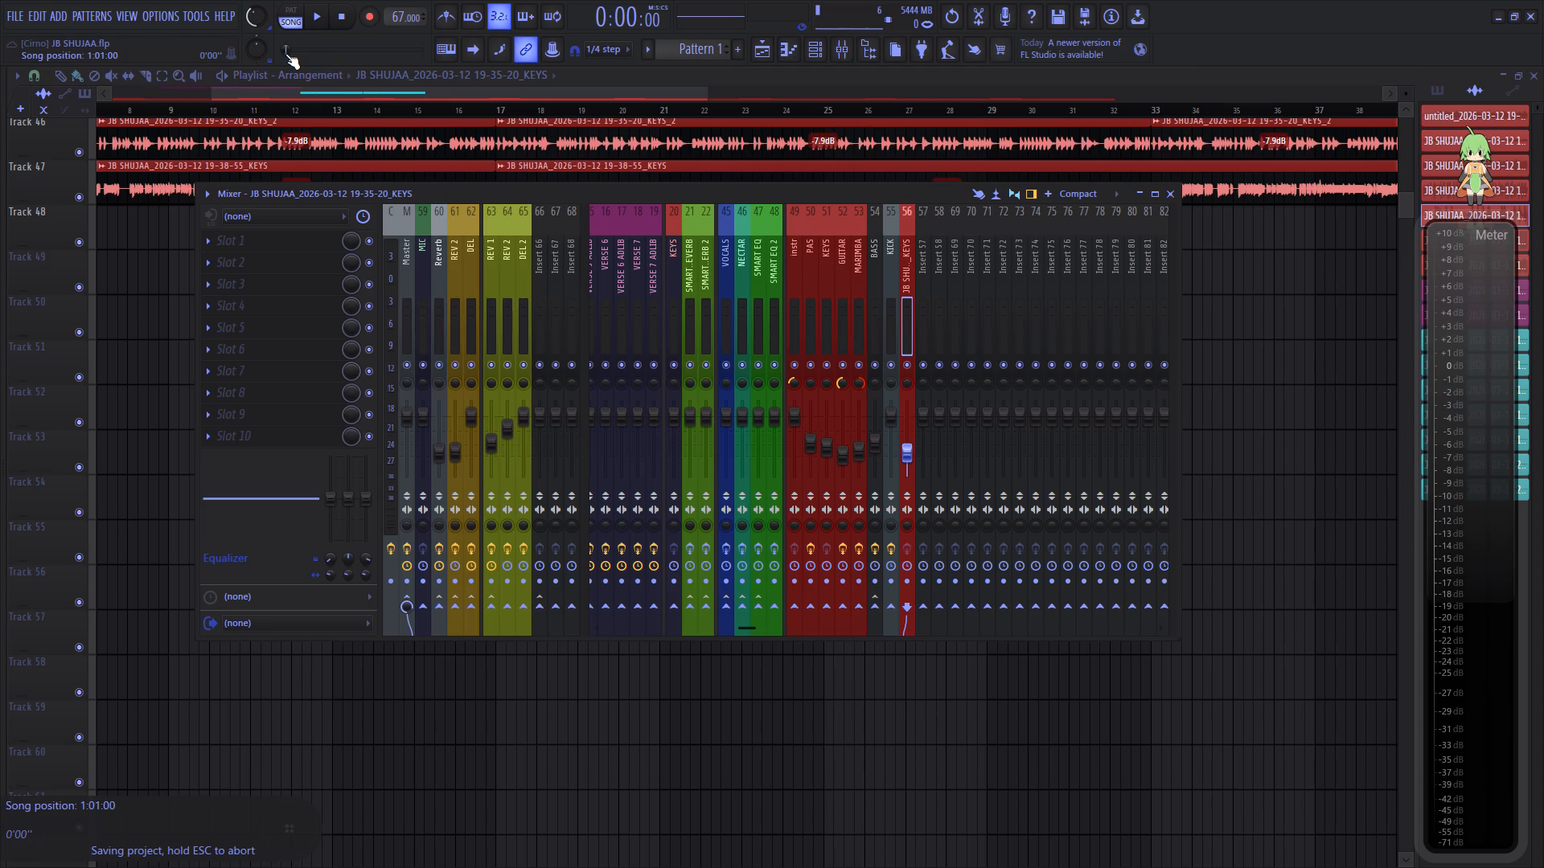
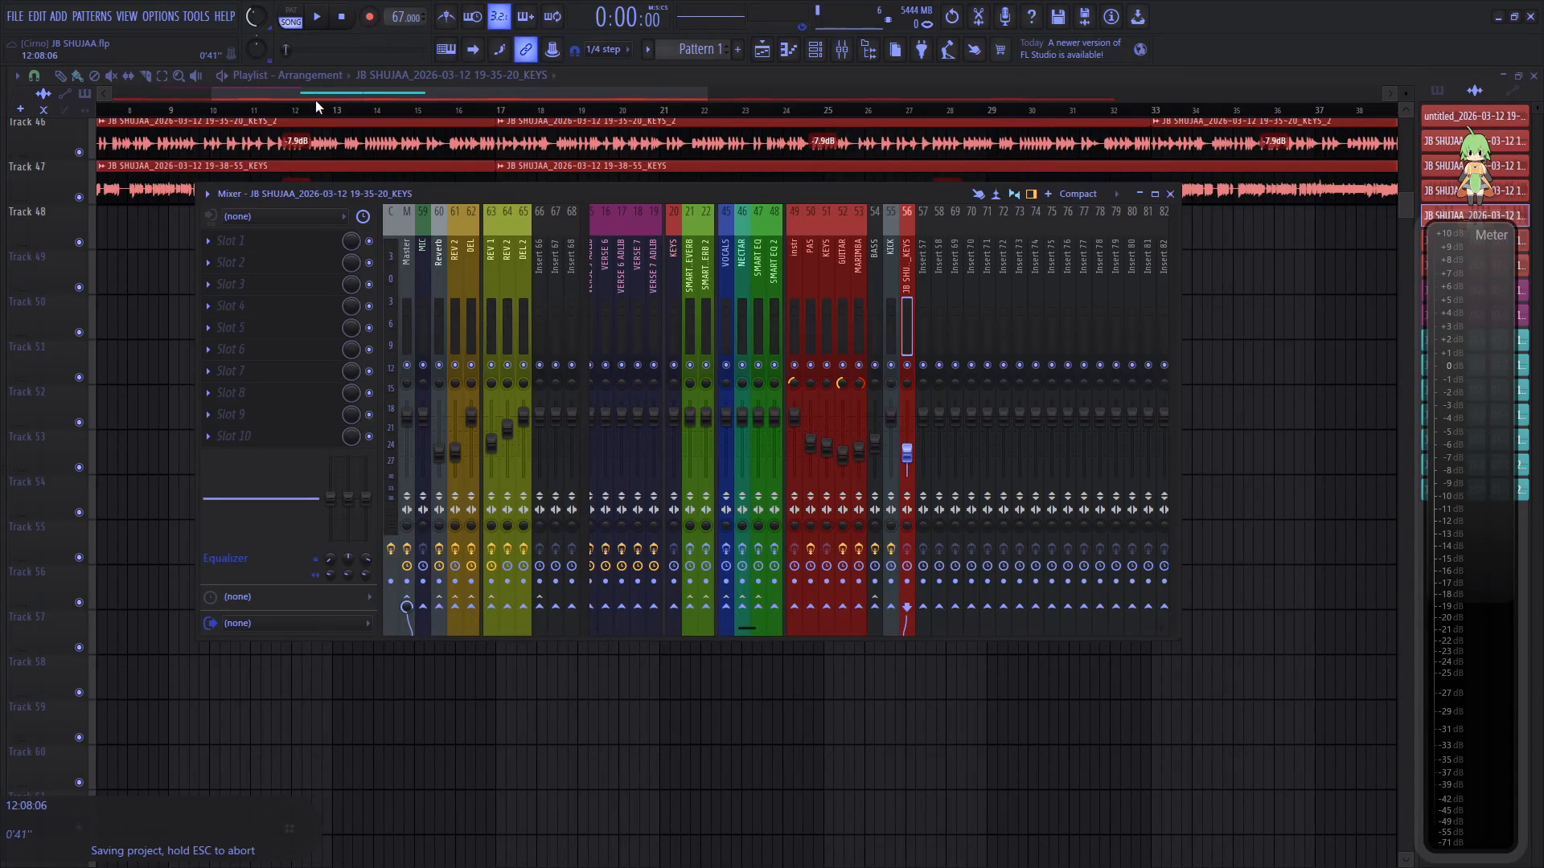
Look over the full length of the instrument clips on Tracks 41 to 48 in the playlist.
left_click_drag(283, 90, 254, 95)
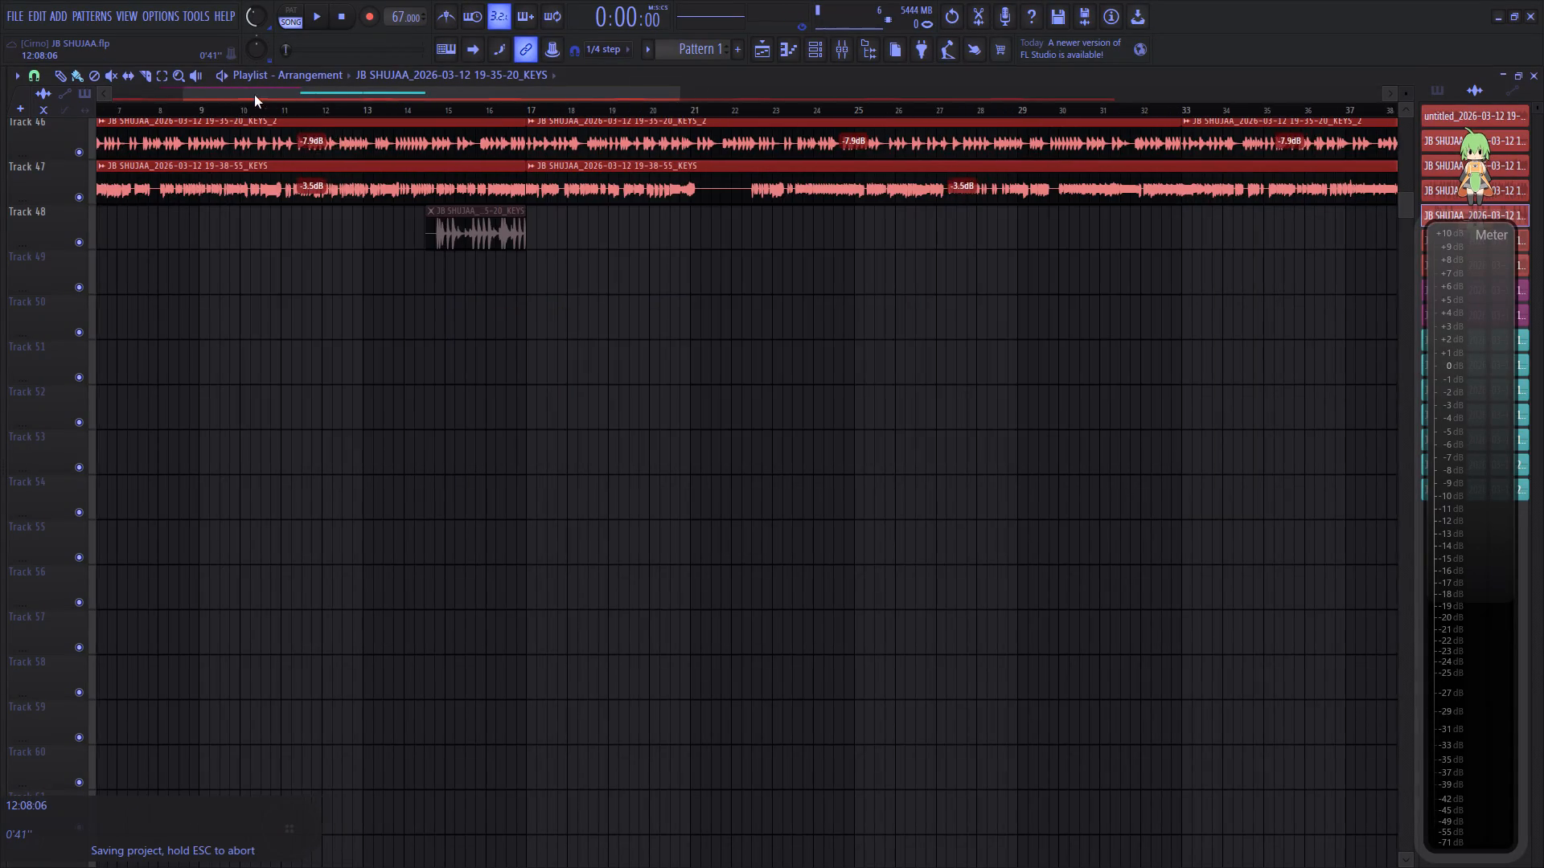
left_click_drag(254, 95, 125, 86)
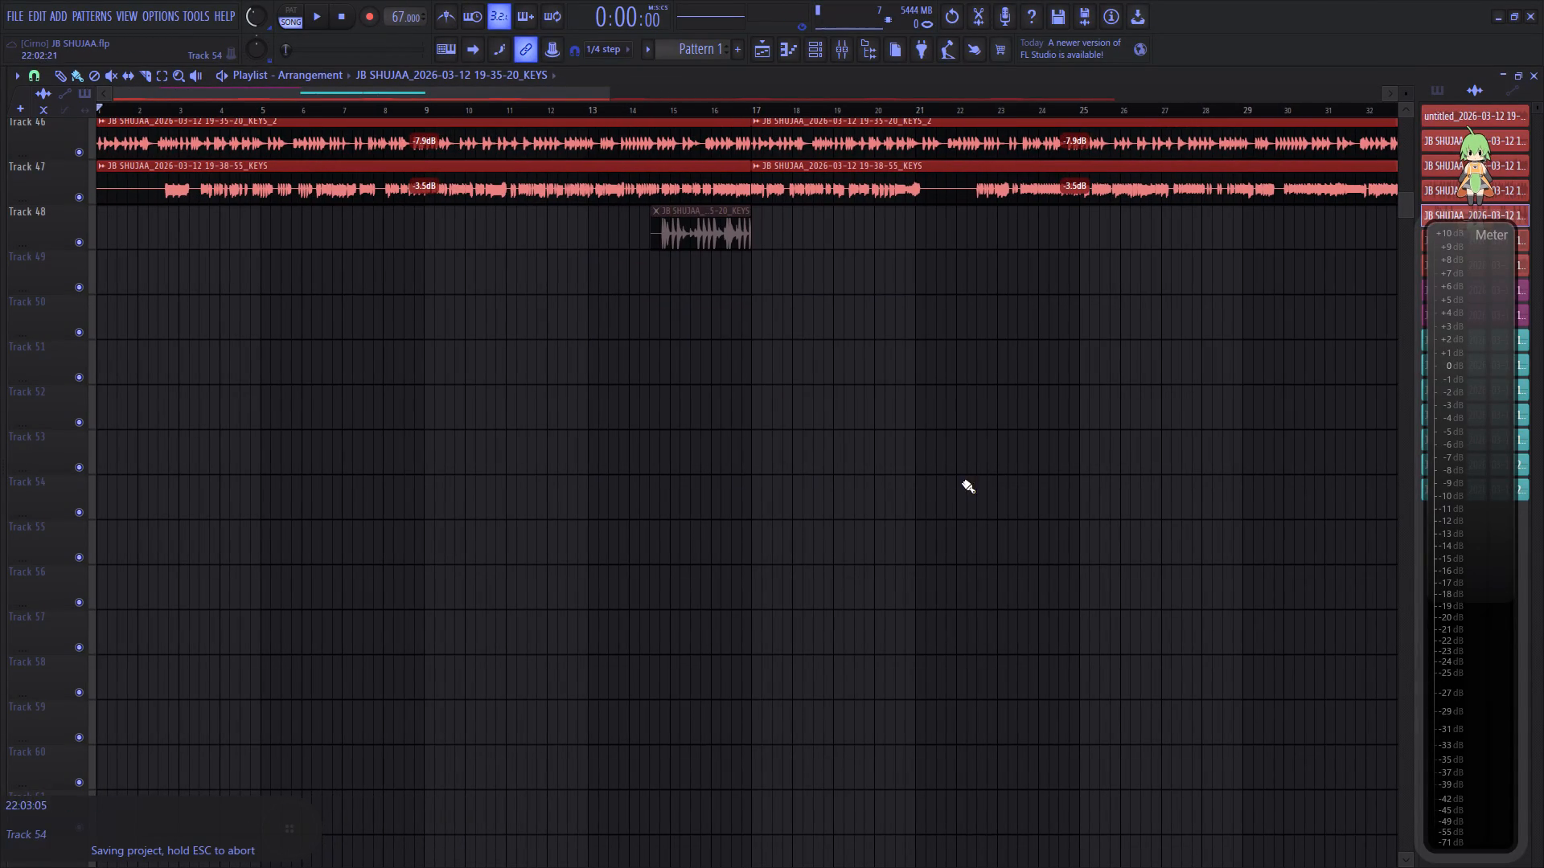
scroll(563, 360, "up", 10)
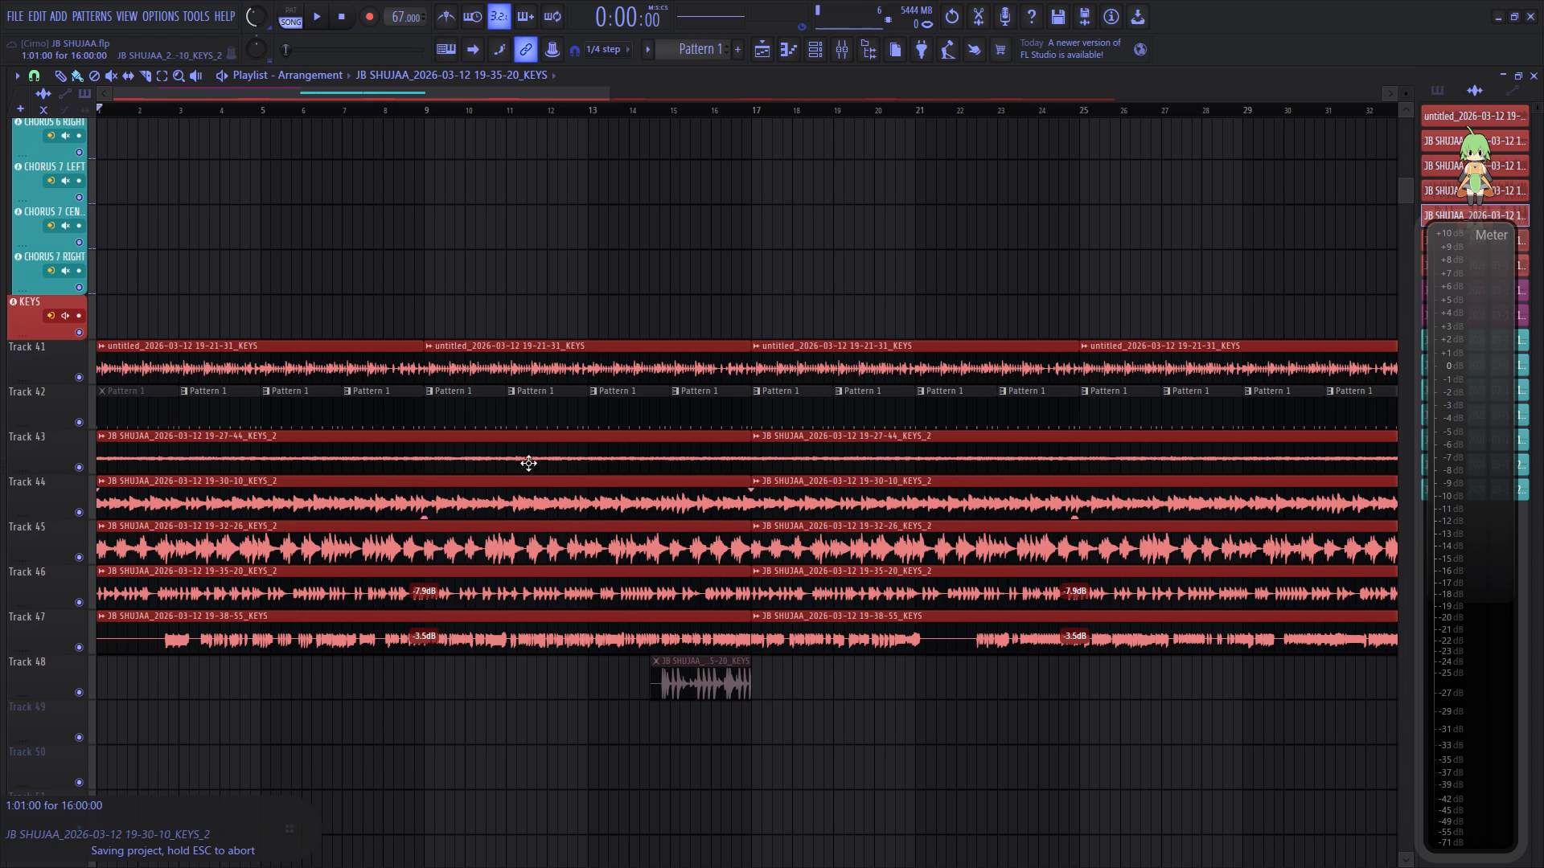
left_click_drag(350, 91, 142, 88)
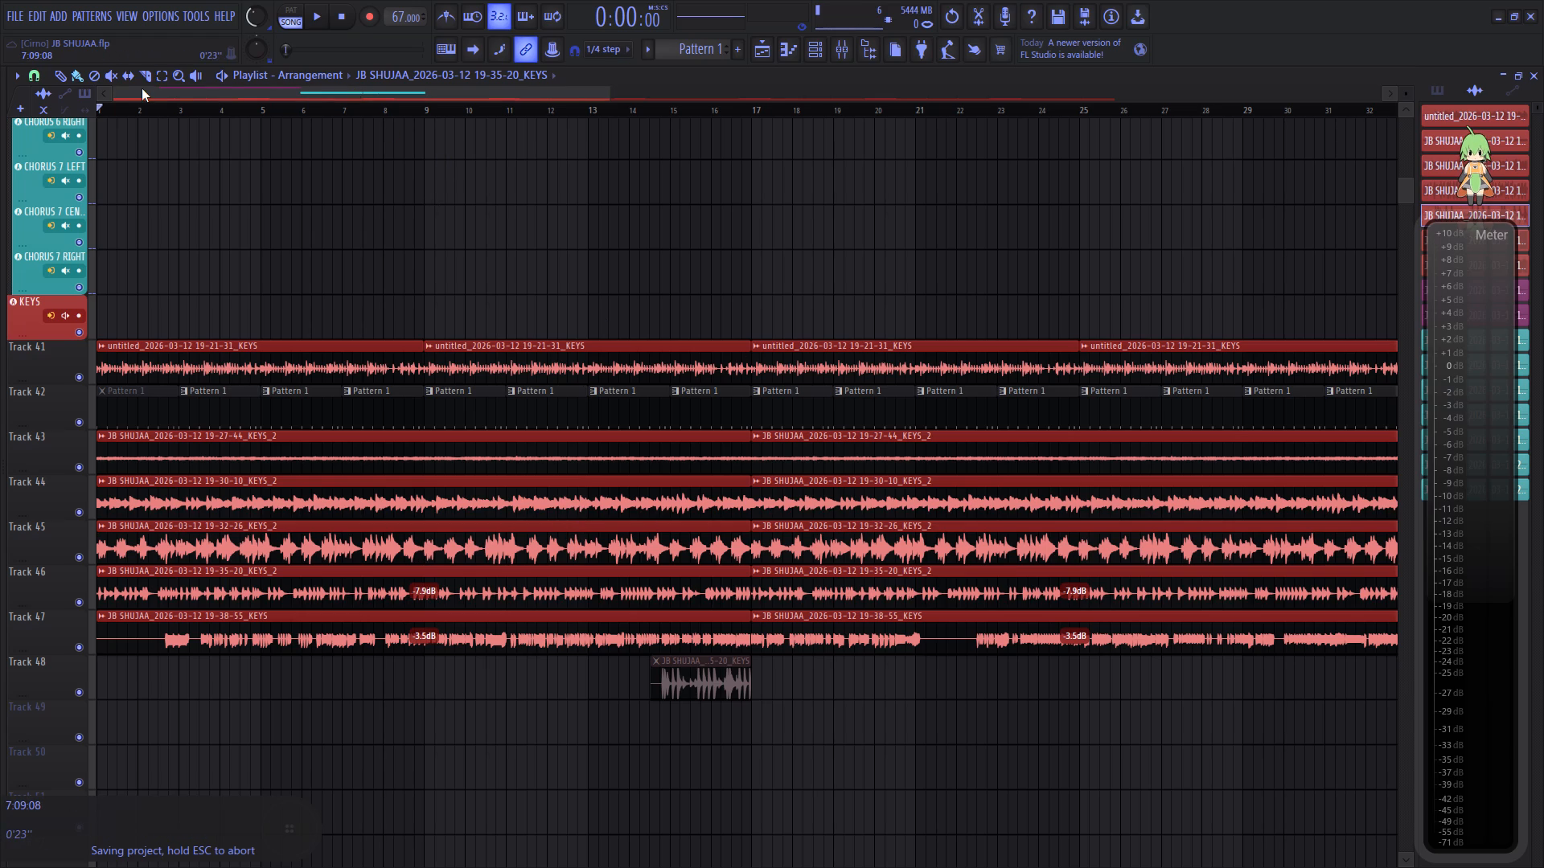
left_click_drag(142, 88, 141, 88)
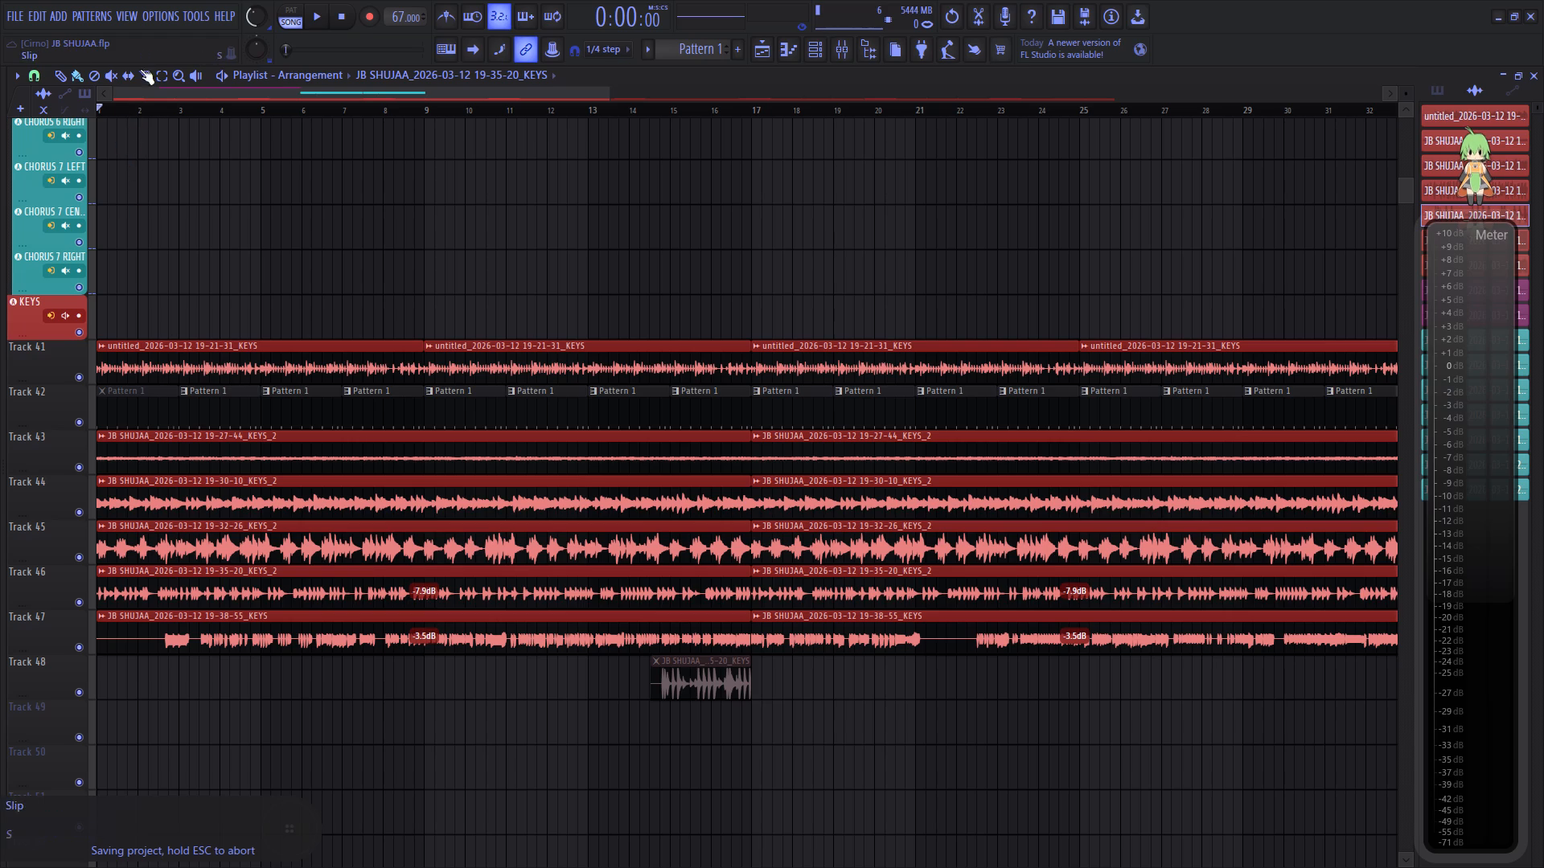
left_click_drag(146, 91, 116, 91)
scroll(135, 200, "down", 1)
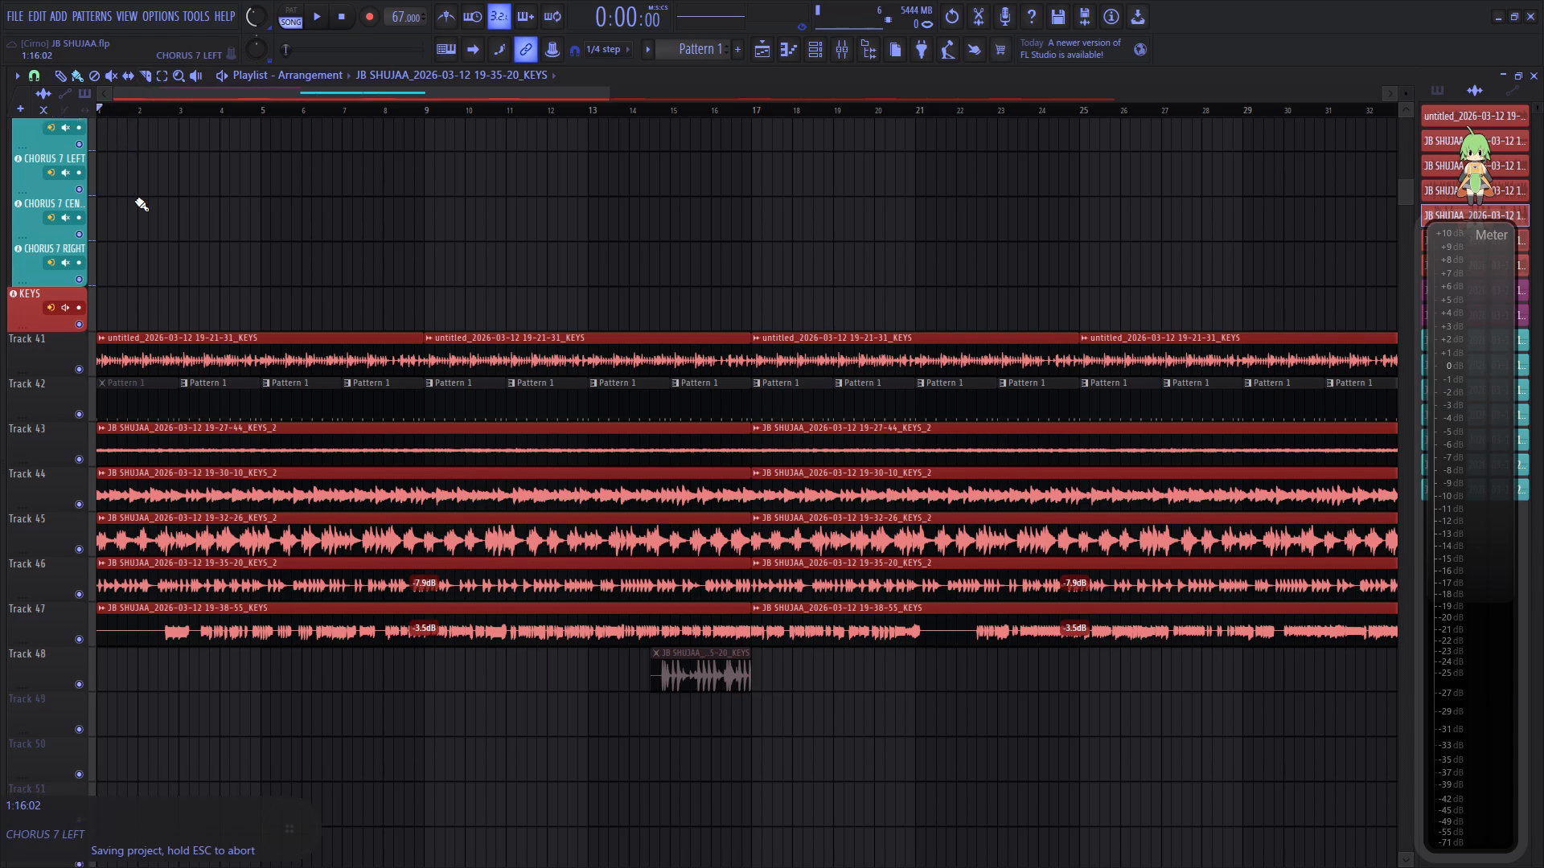
scroll(135, 200, "down", 1)
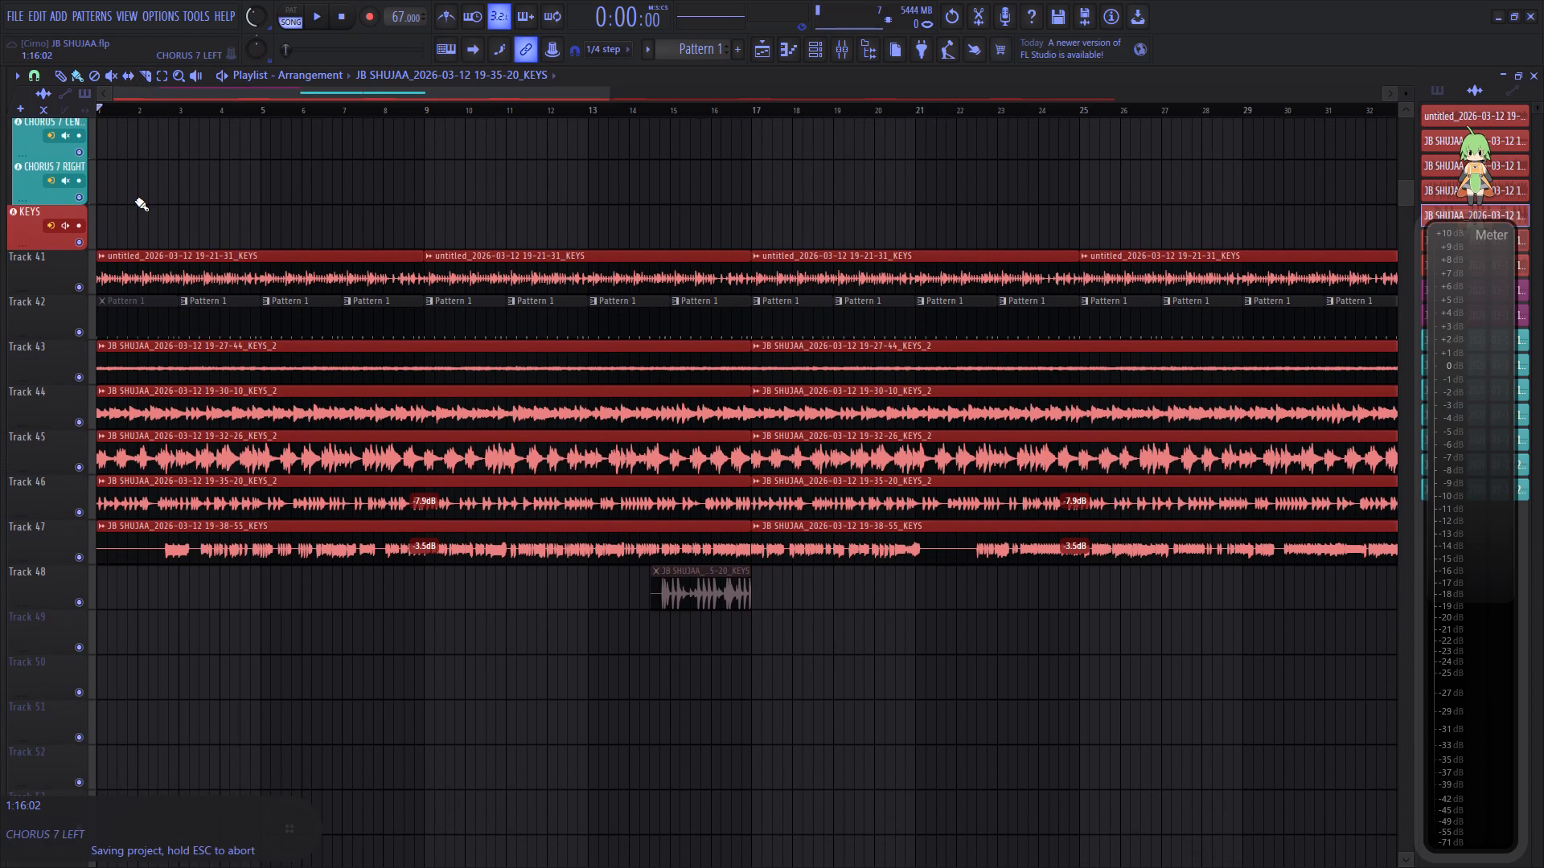
scroll(784, 107, "down", 6)
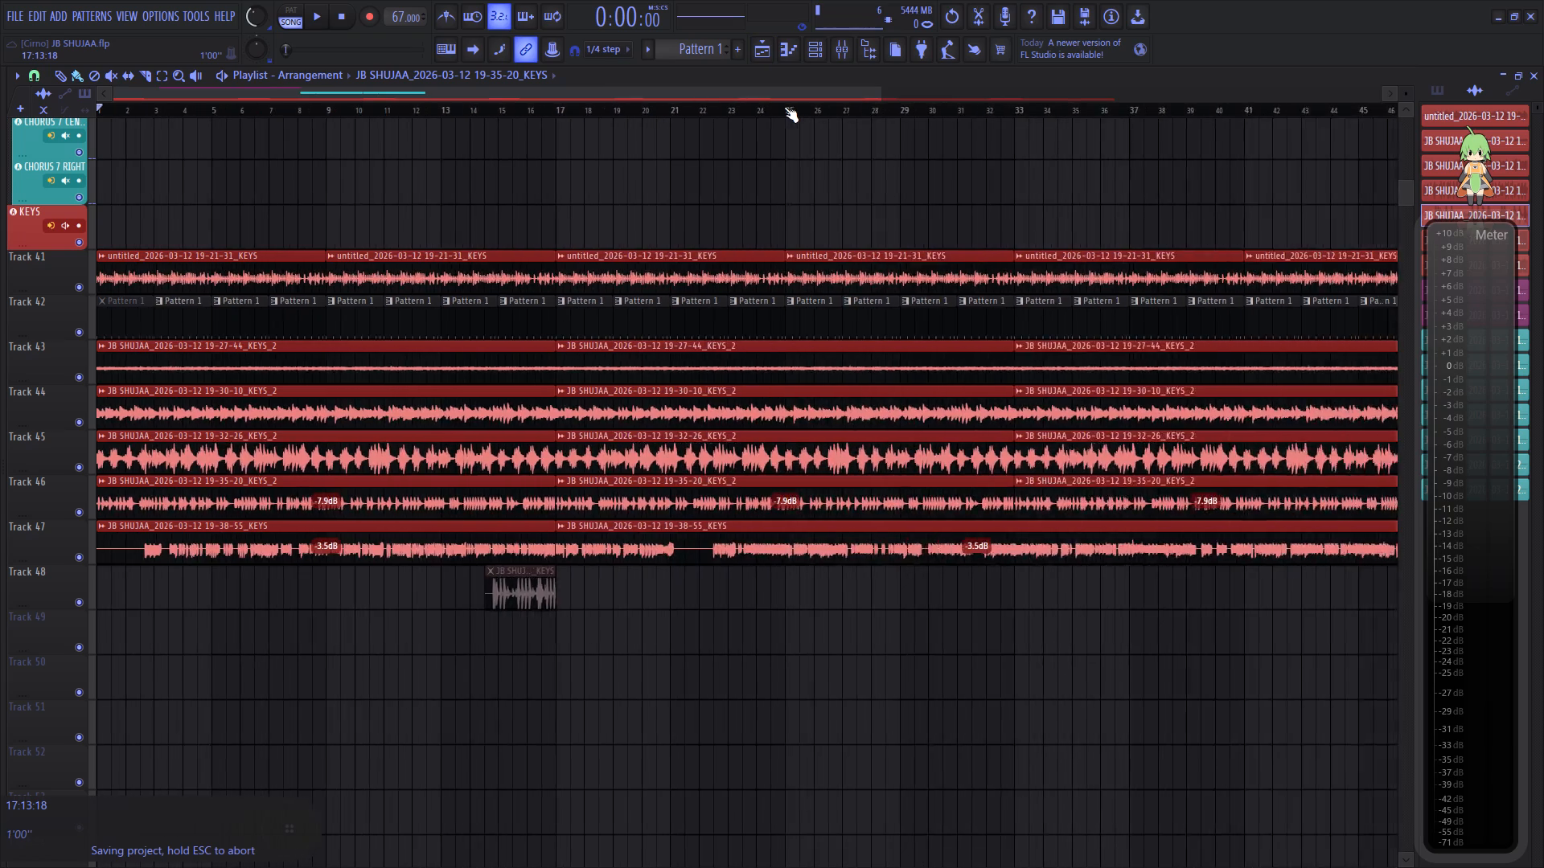
scroll(784, 107, "down", 20)
scroll(784, 107, "down", 2)
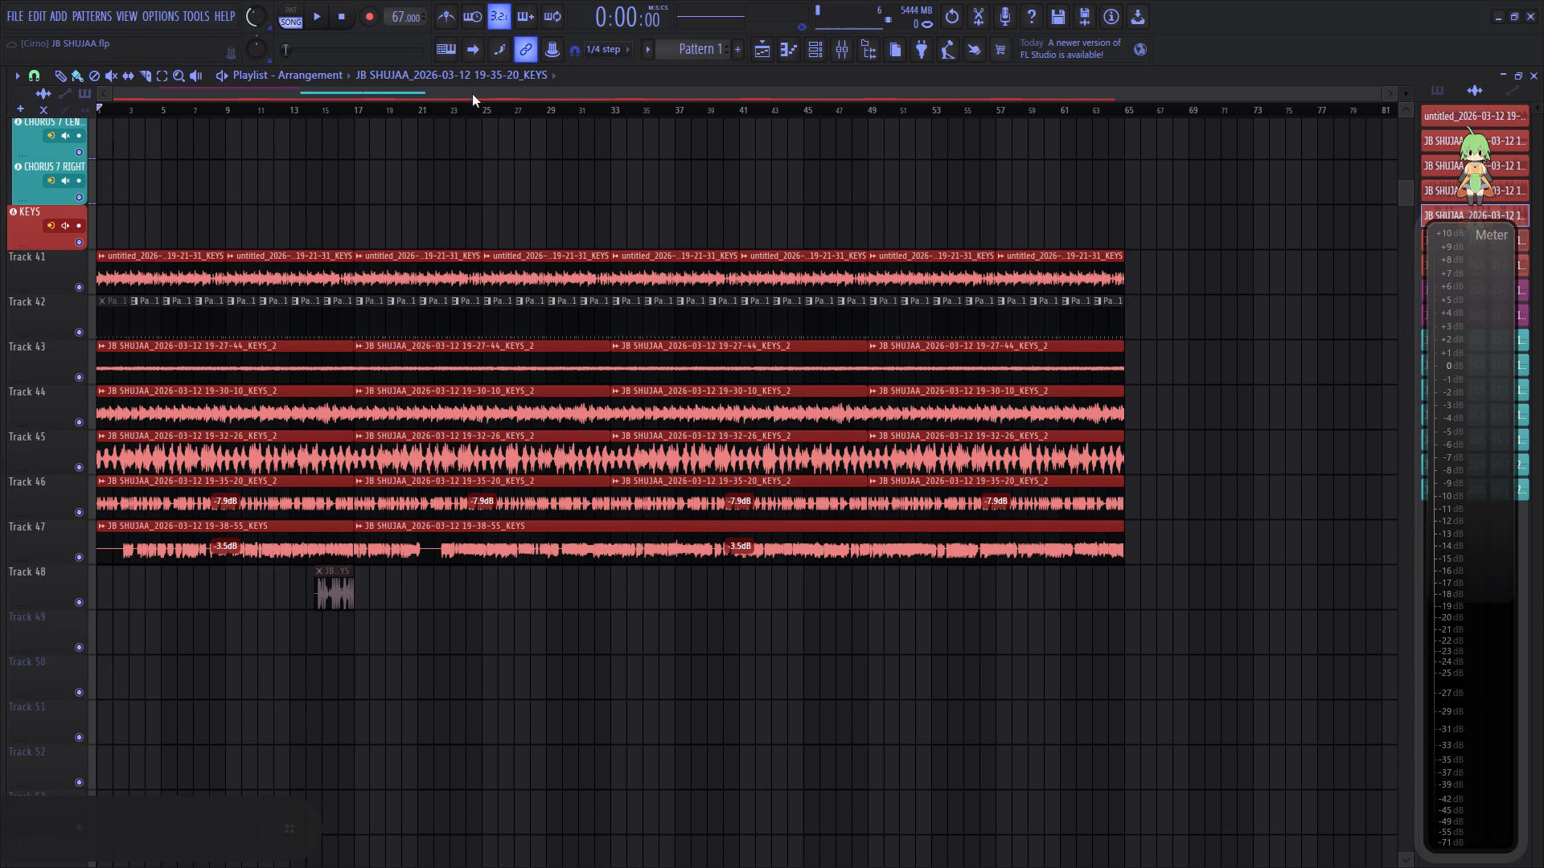
left_click_drag(474, 93, 294, 73)
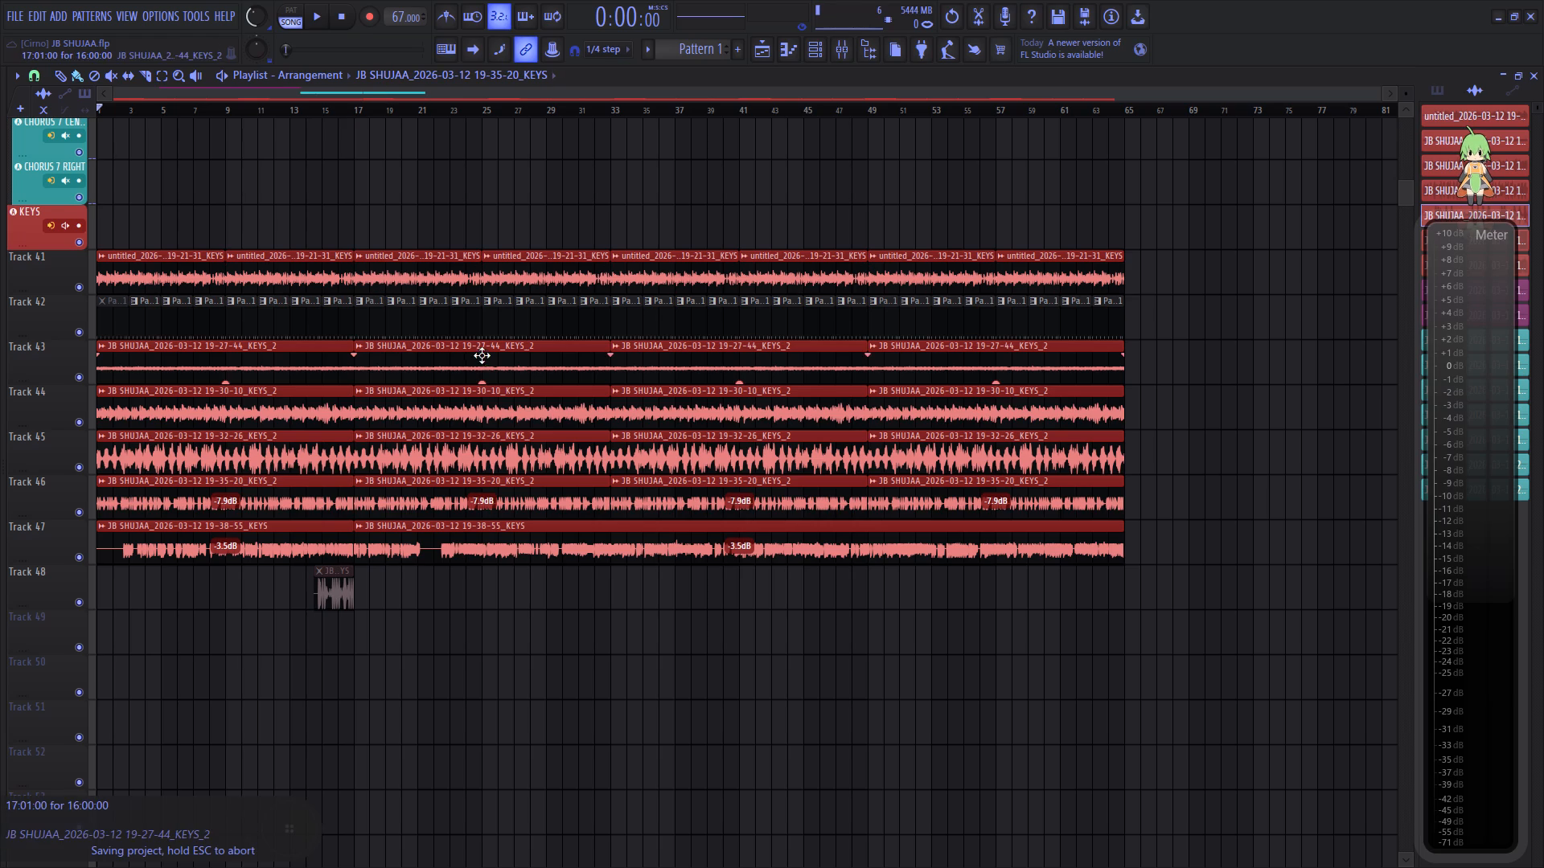
left_click_drag(404, 92, 236, 95)
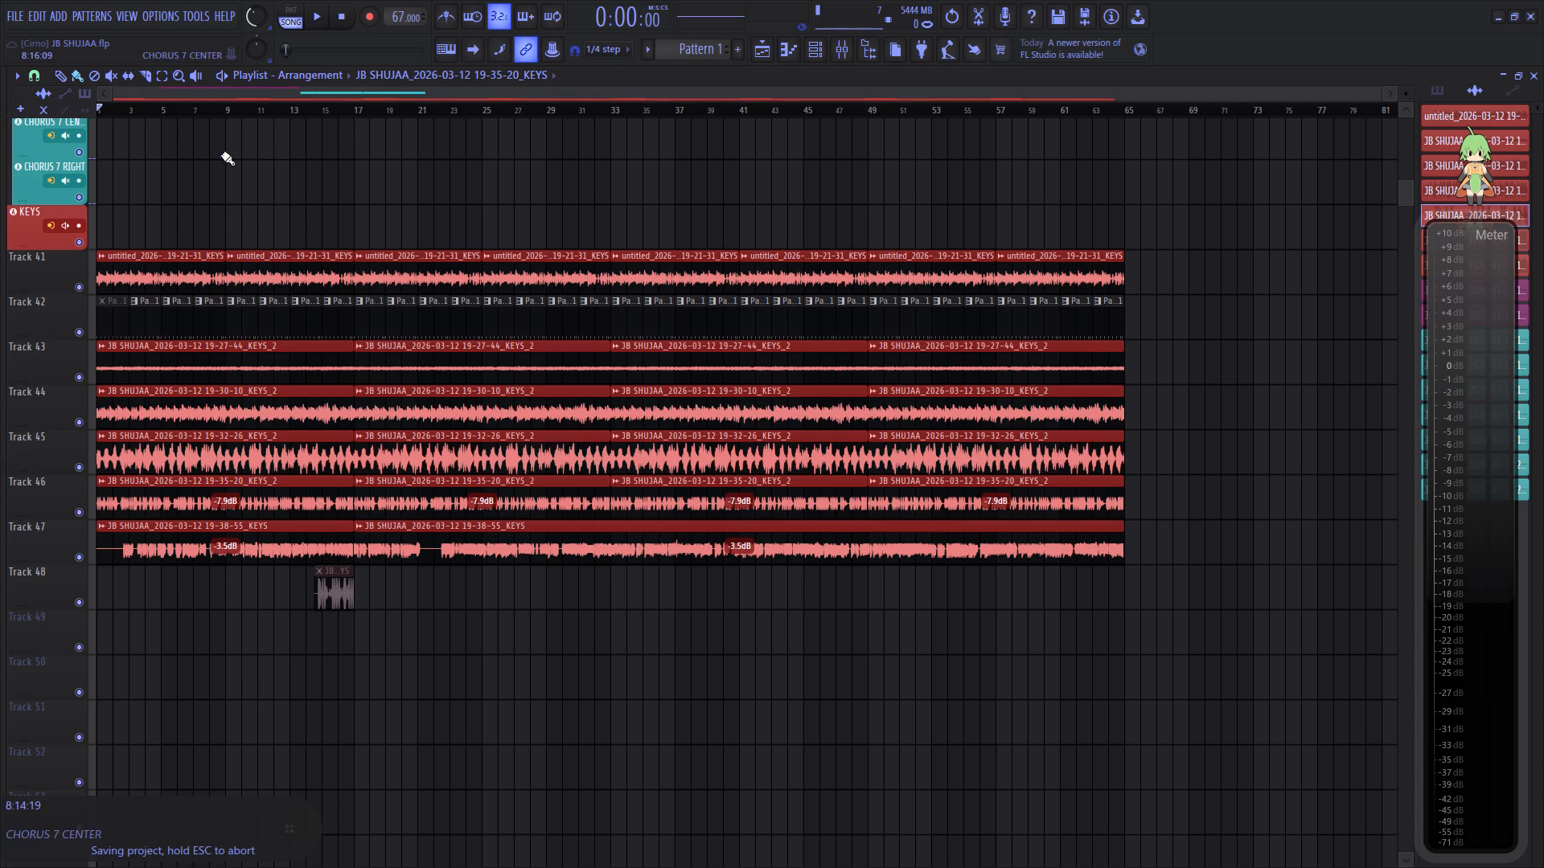
Slice off the silent start of the muted KEYS clip on Track 48 at about 14:13, and reselect the Paint tool.
scroll(227, 244, "down", 4)
scroll(343, 104, "up", 3)
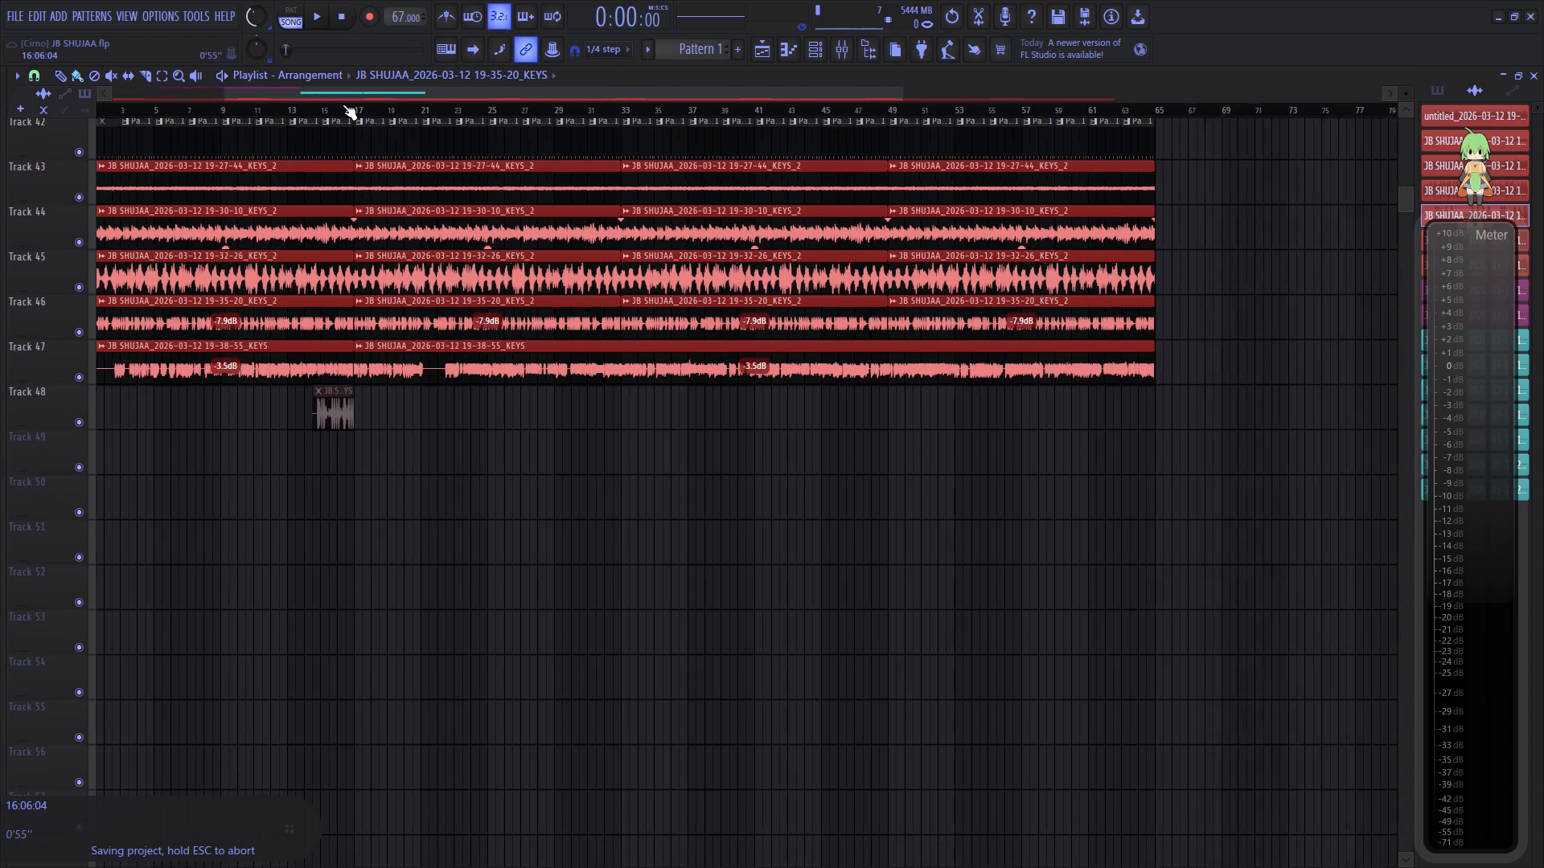
scroll(343, 104, "up", 9)
scroll(343, 104, "down", 2)
scroll(343, 104, "up", 1)
scroll(343, 104, "down", 2)
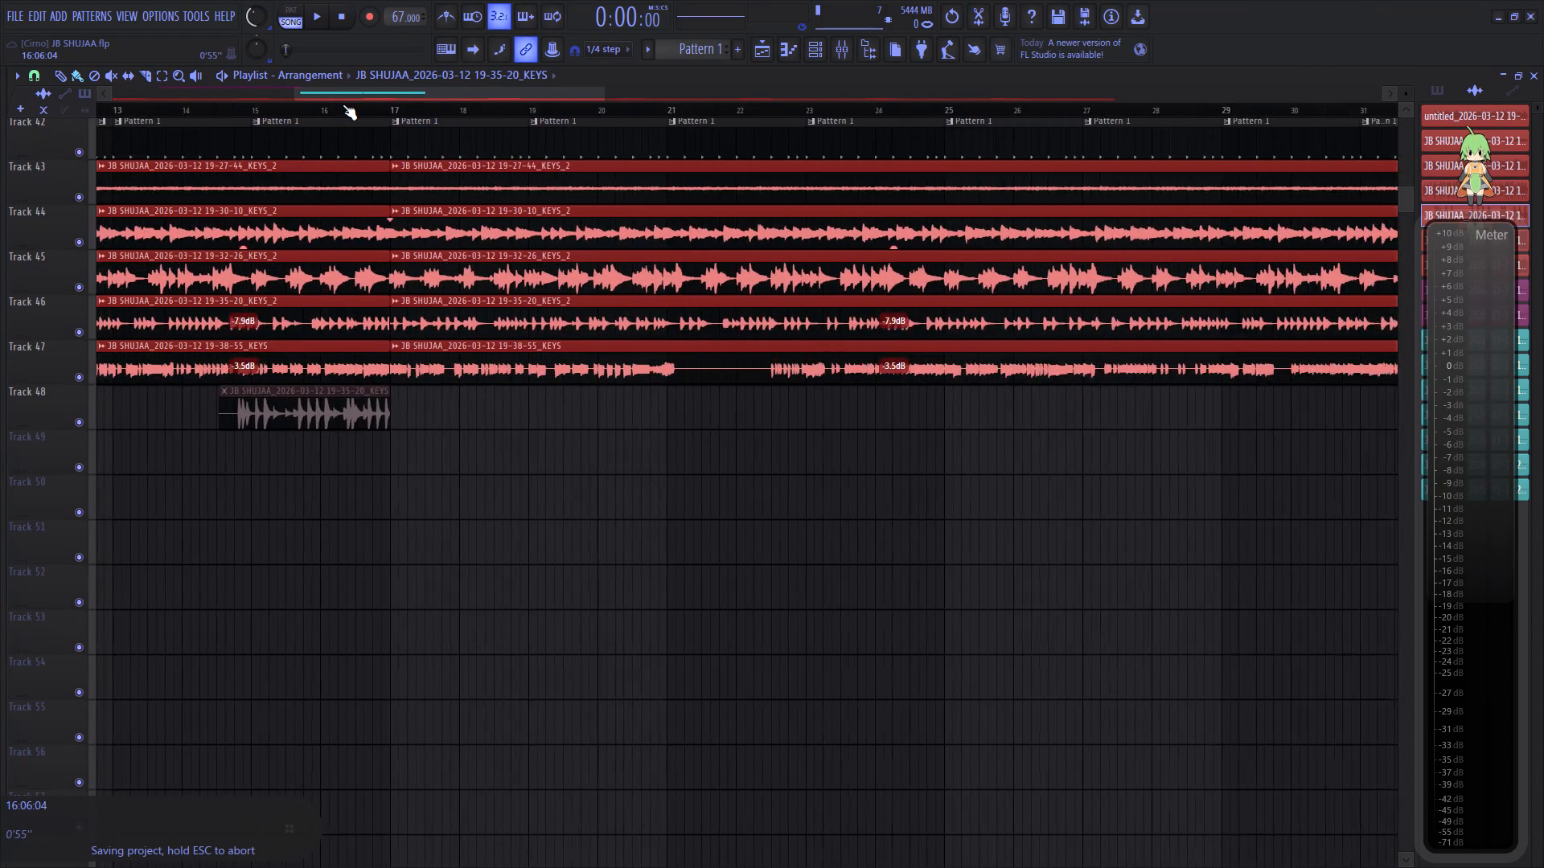
scroll(343, 104, "down", 2)
scroll(266, 111, "up", 13)
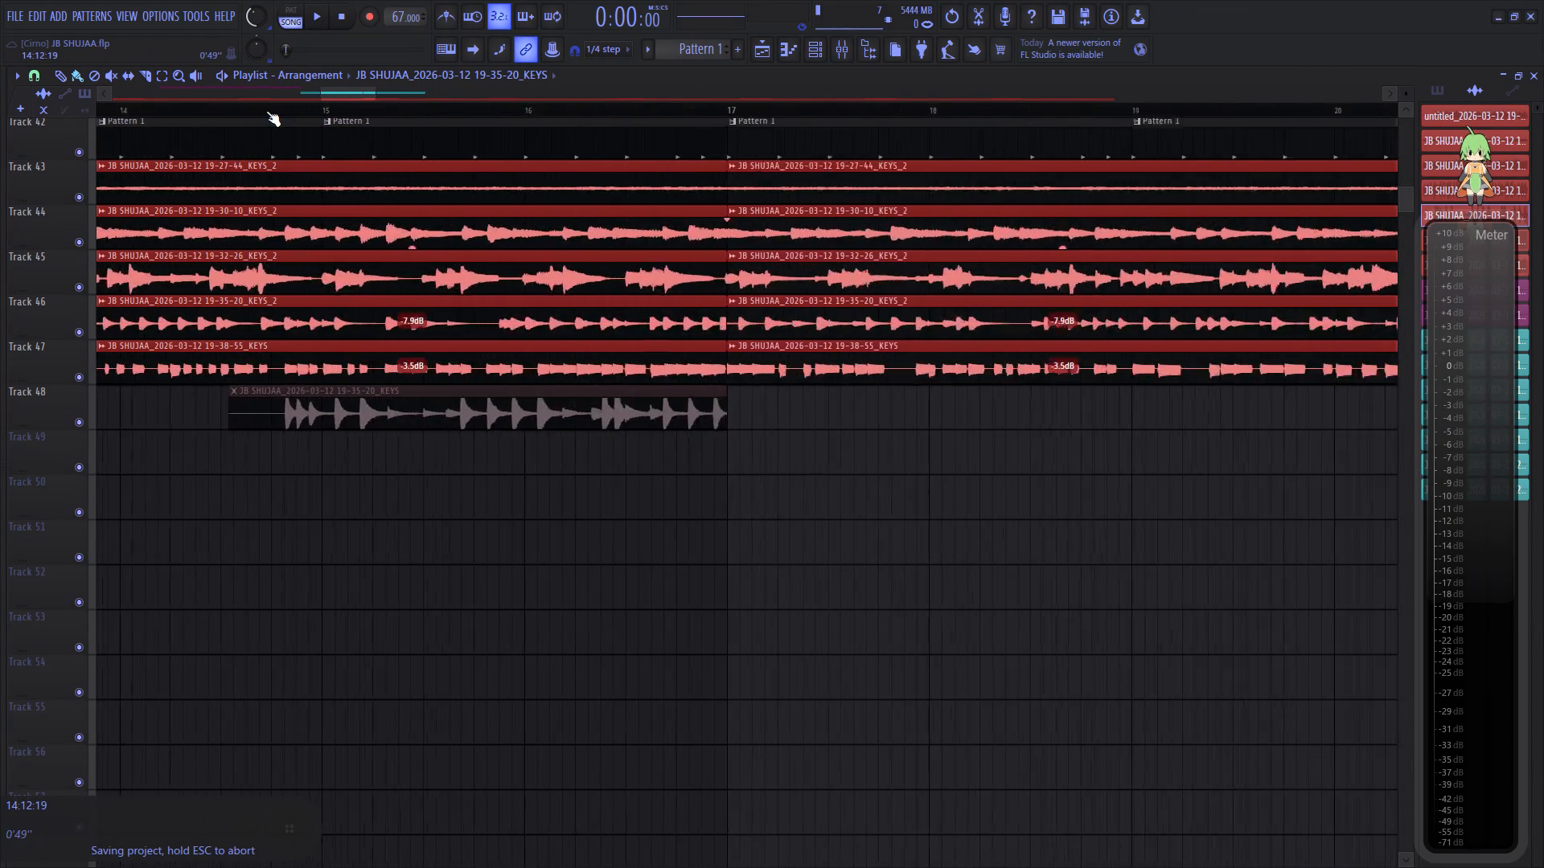
scroll(266, 111, "up", 9)
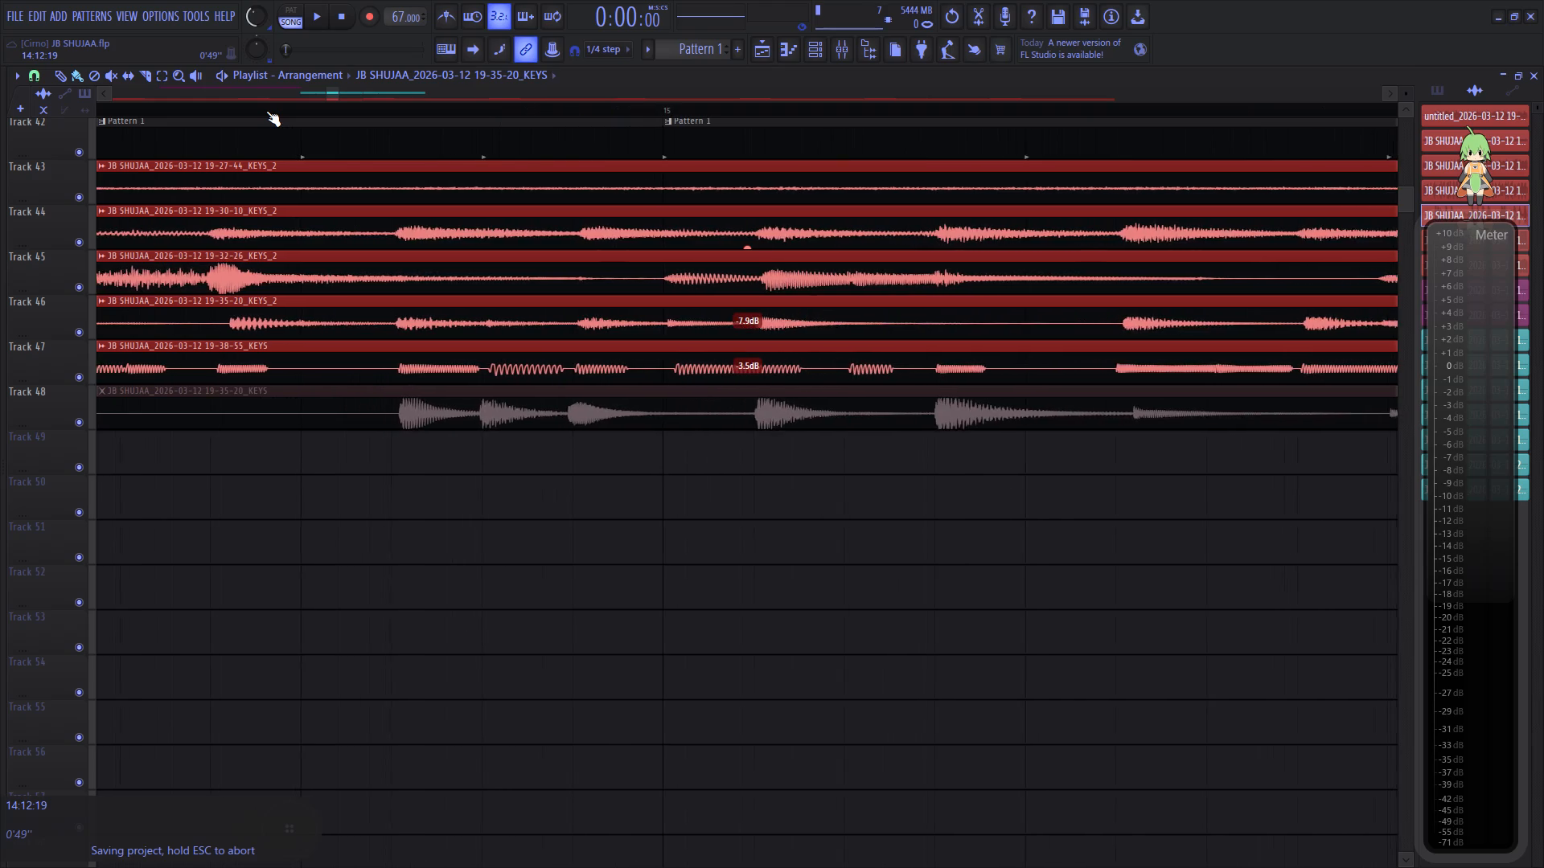
left_click(143, 77)
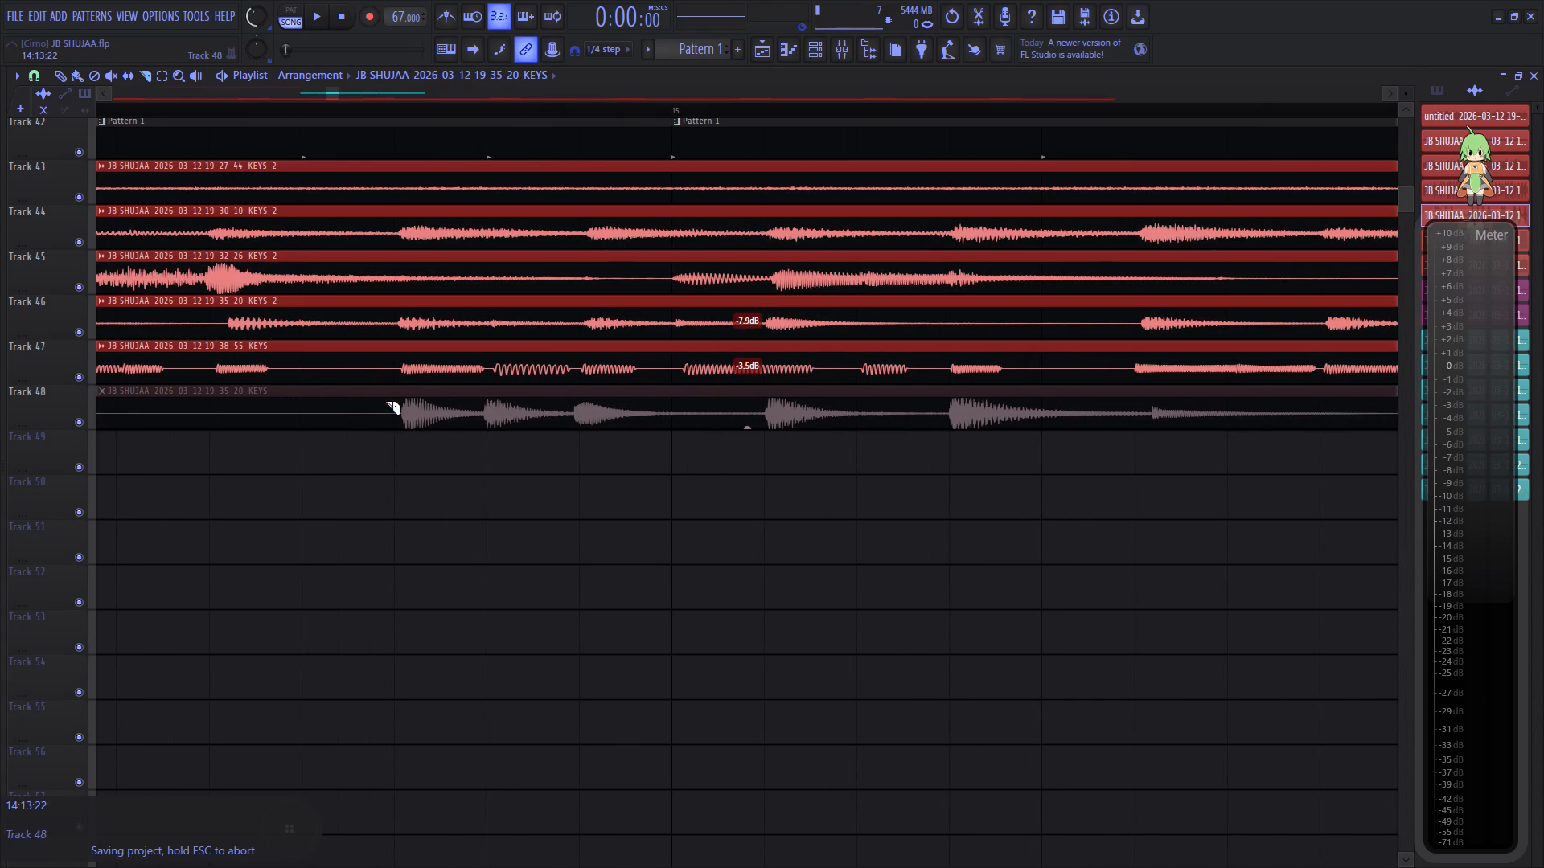
right_click(388, 418)
right_click(393, 417)
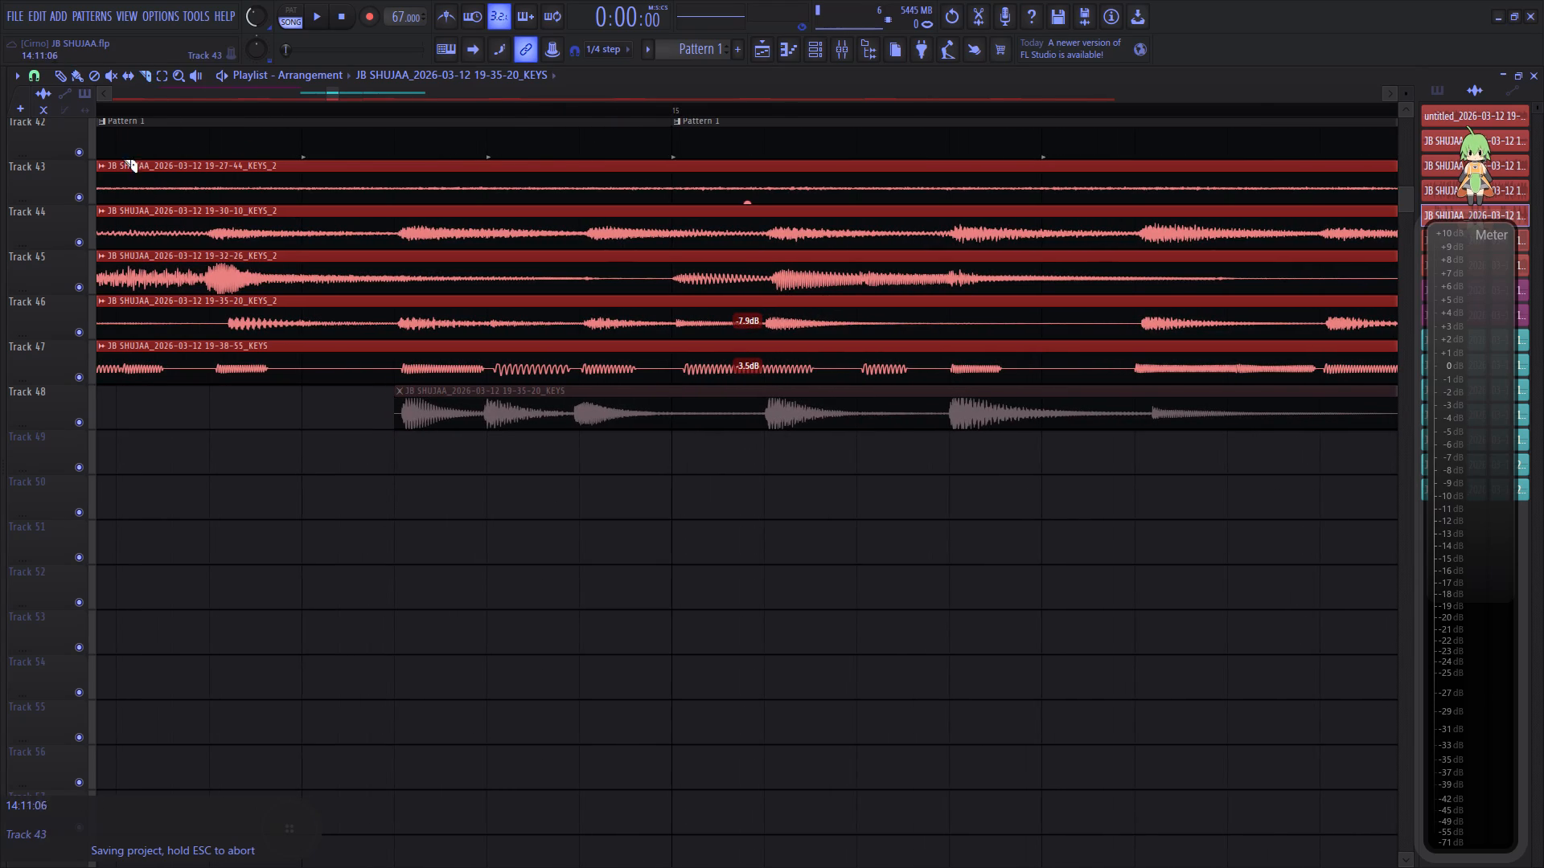
left_click(75, 79)
Play the song from just before bar 5, with the VERSE 1 mixer track selected, to check the verse against the instruments.
scroll(511, 120, "down", 4)
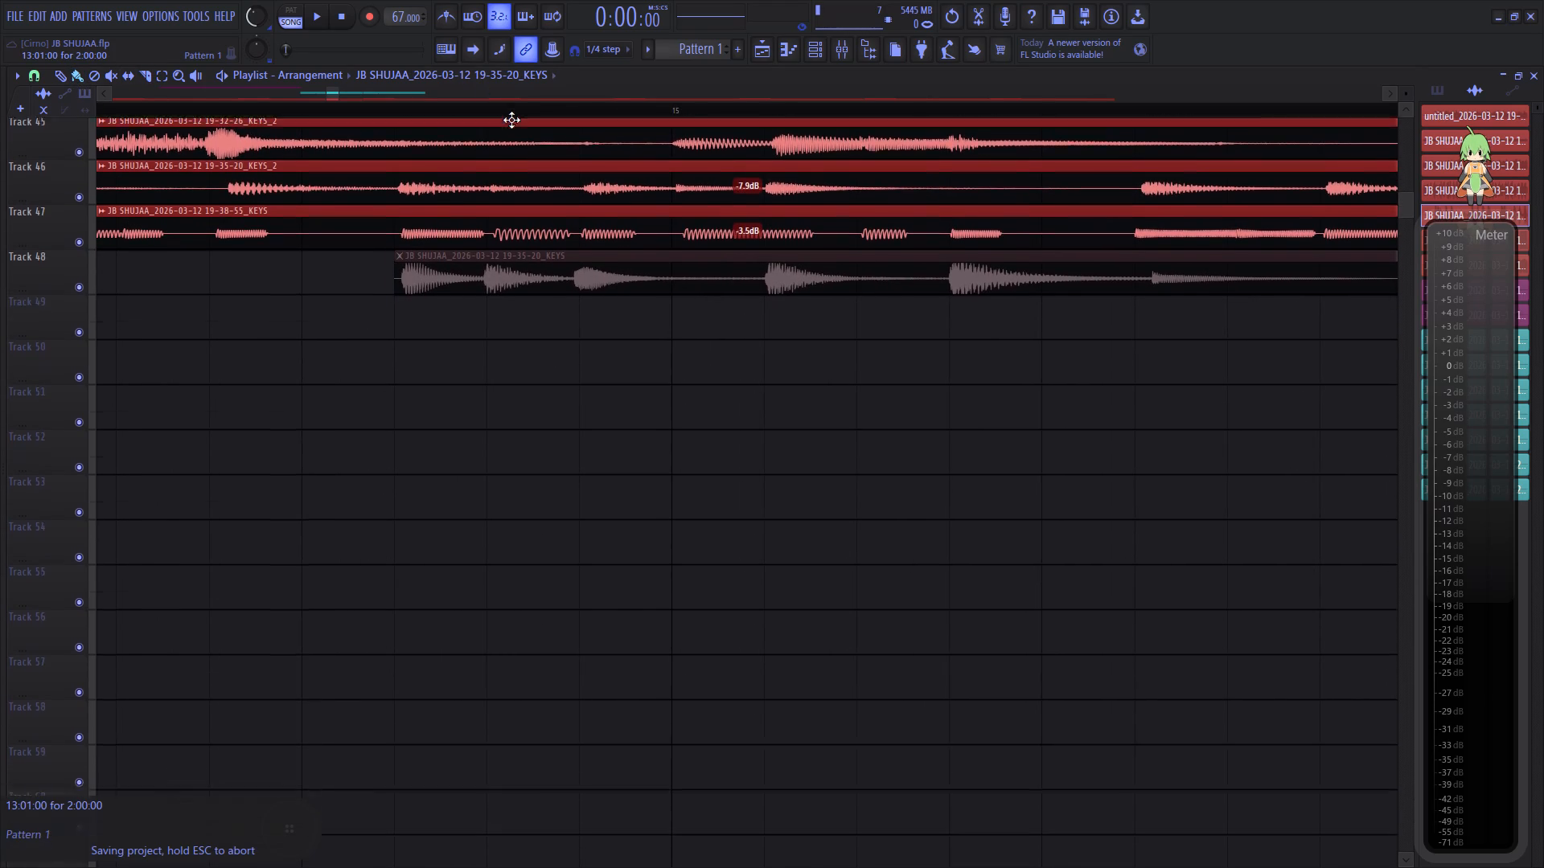
scroll(510, 113, "down", 20)
scroll(510, 113, "down", 3)
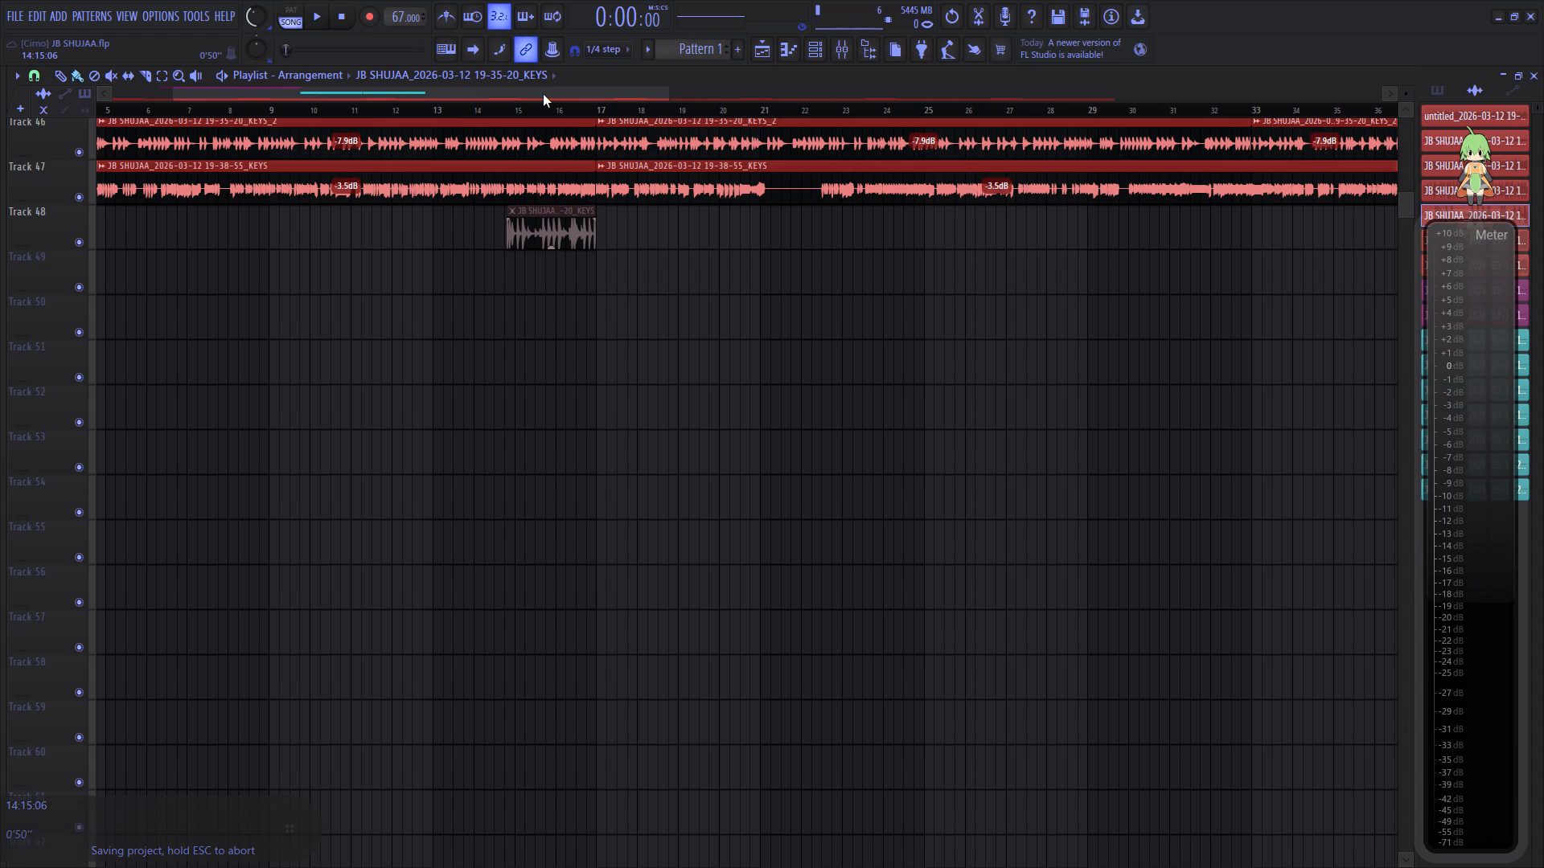
scroll(770, 110, "down", 3)
scroll(750, 165, "up", 7)
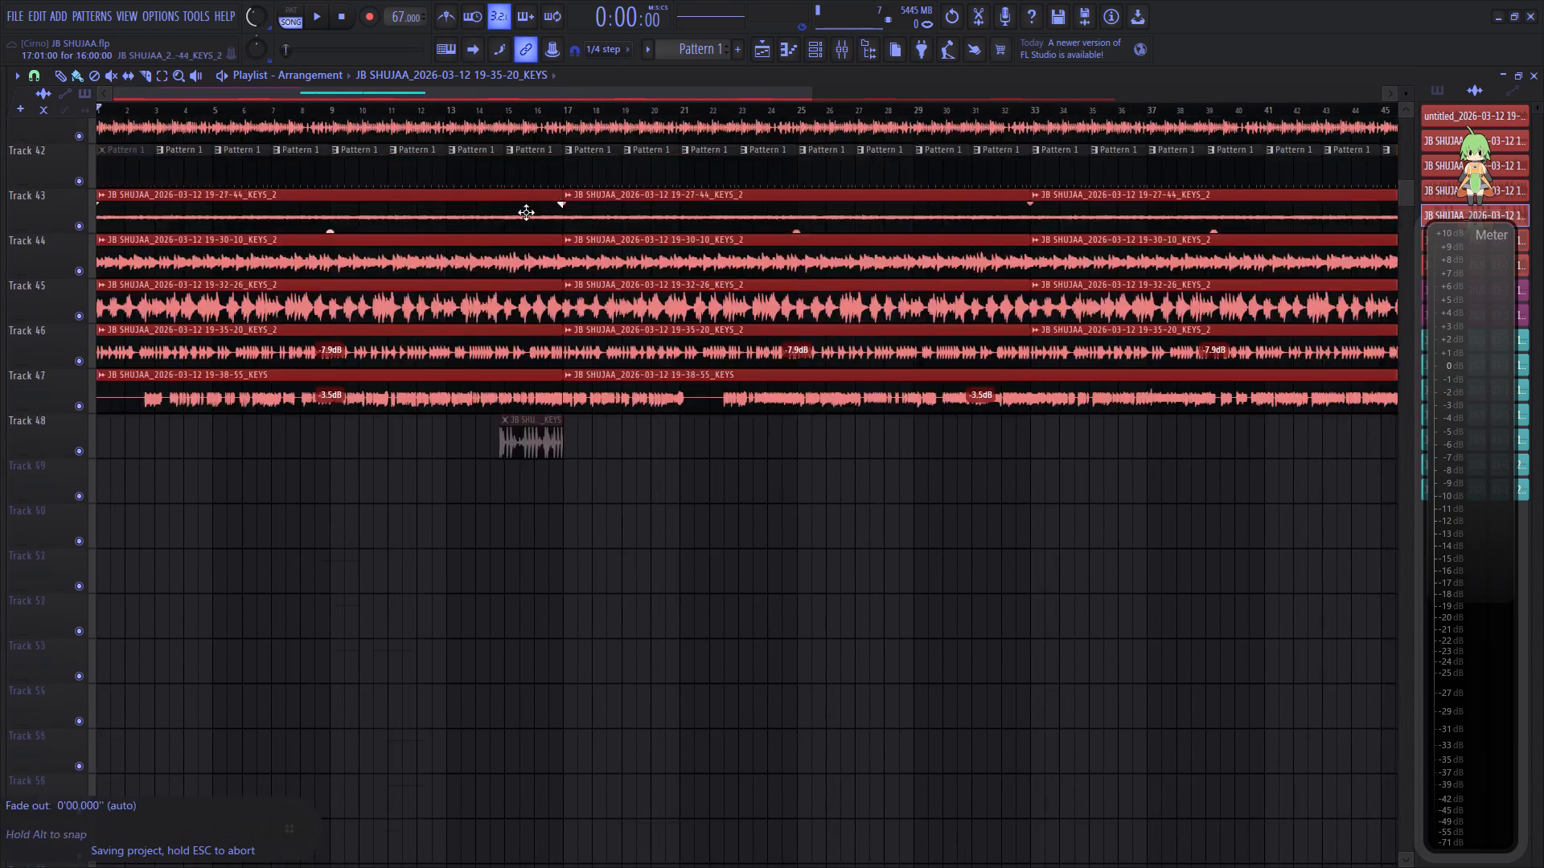
scroll(526, 212, "up", 6)
scroll(566, 235, "up", 20)
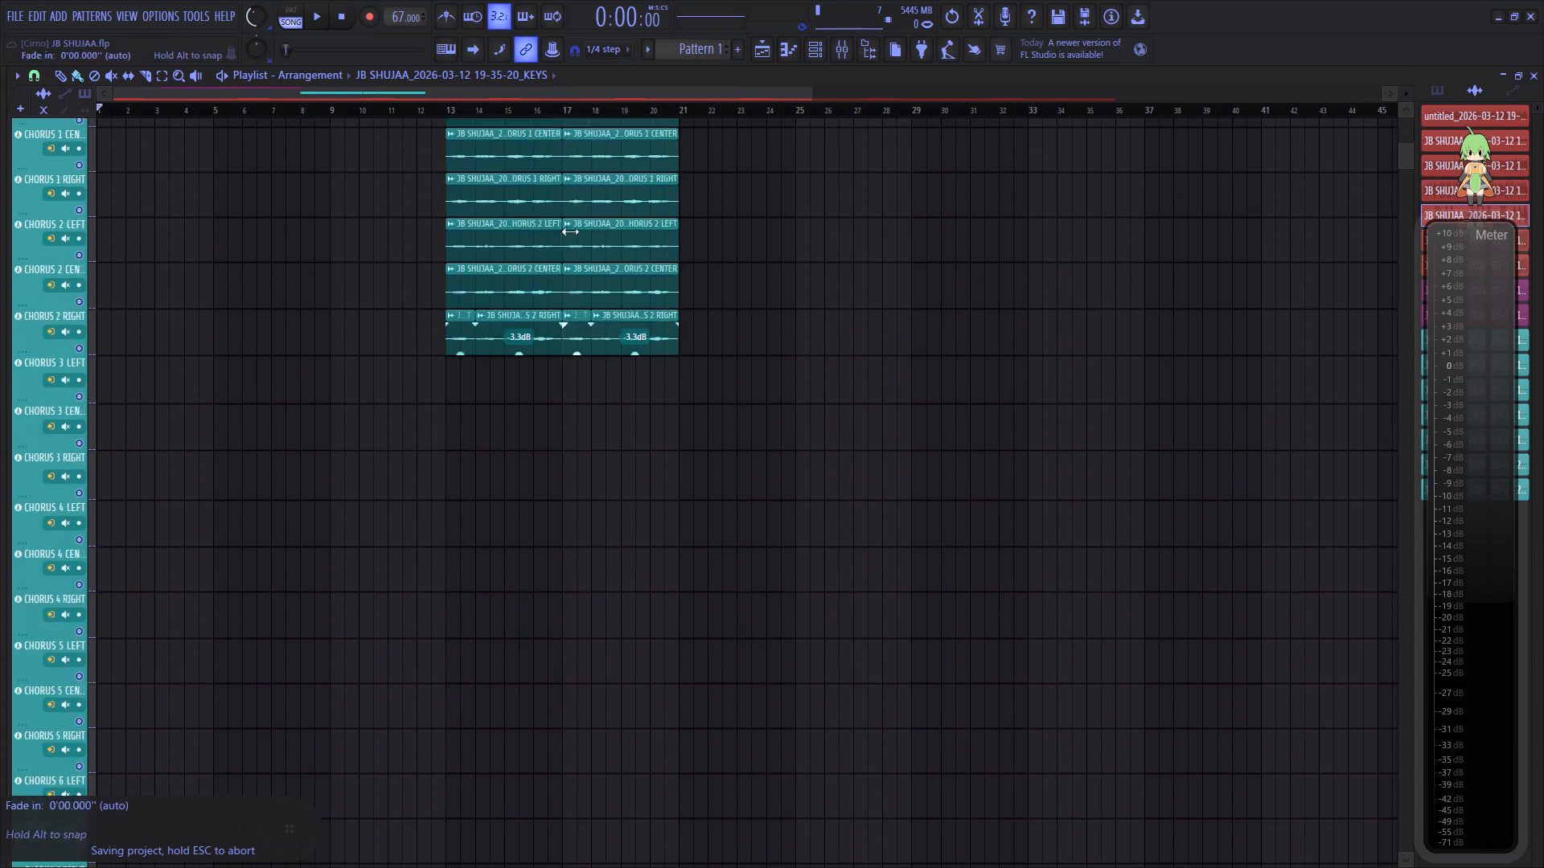
scroll(570, 231, "up", 20)
scroll(570, 231, "up", 10)
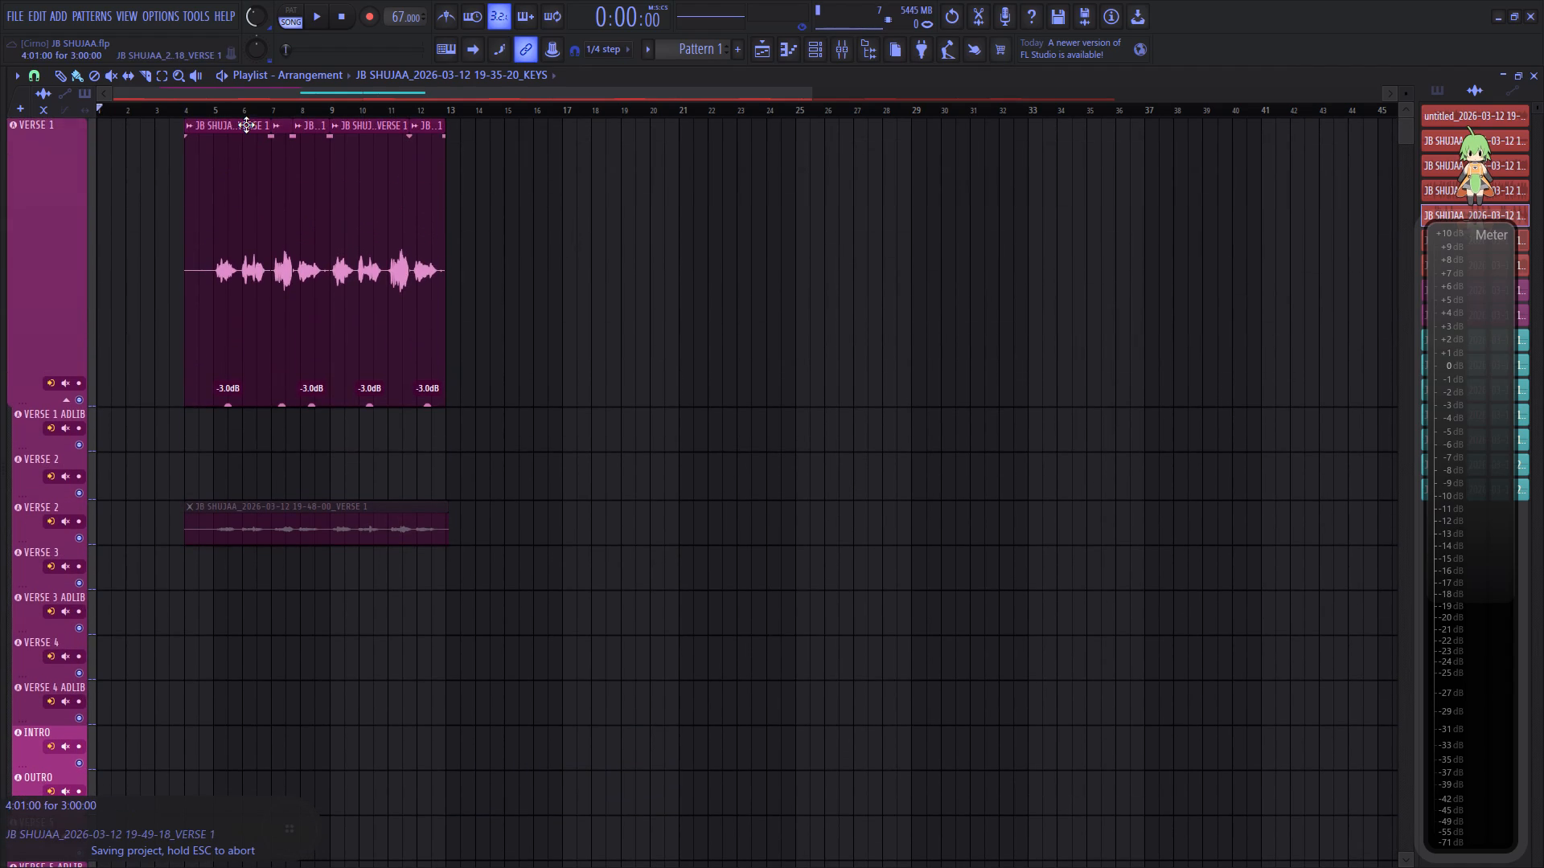
left_click(211, 110)
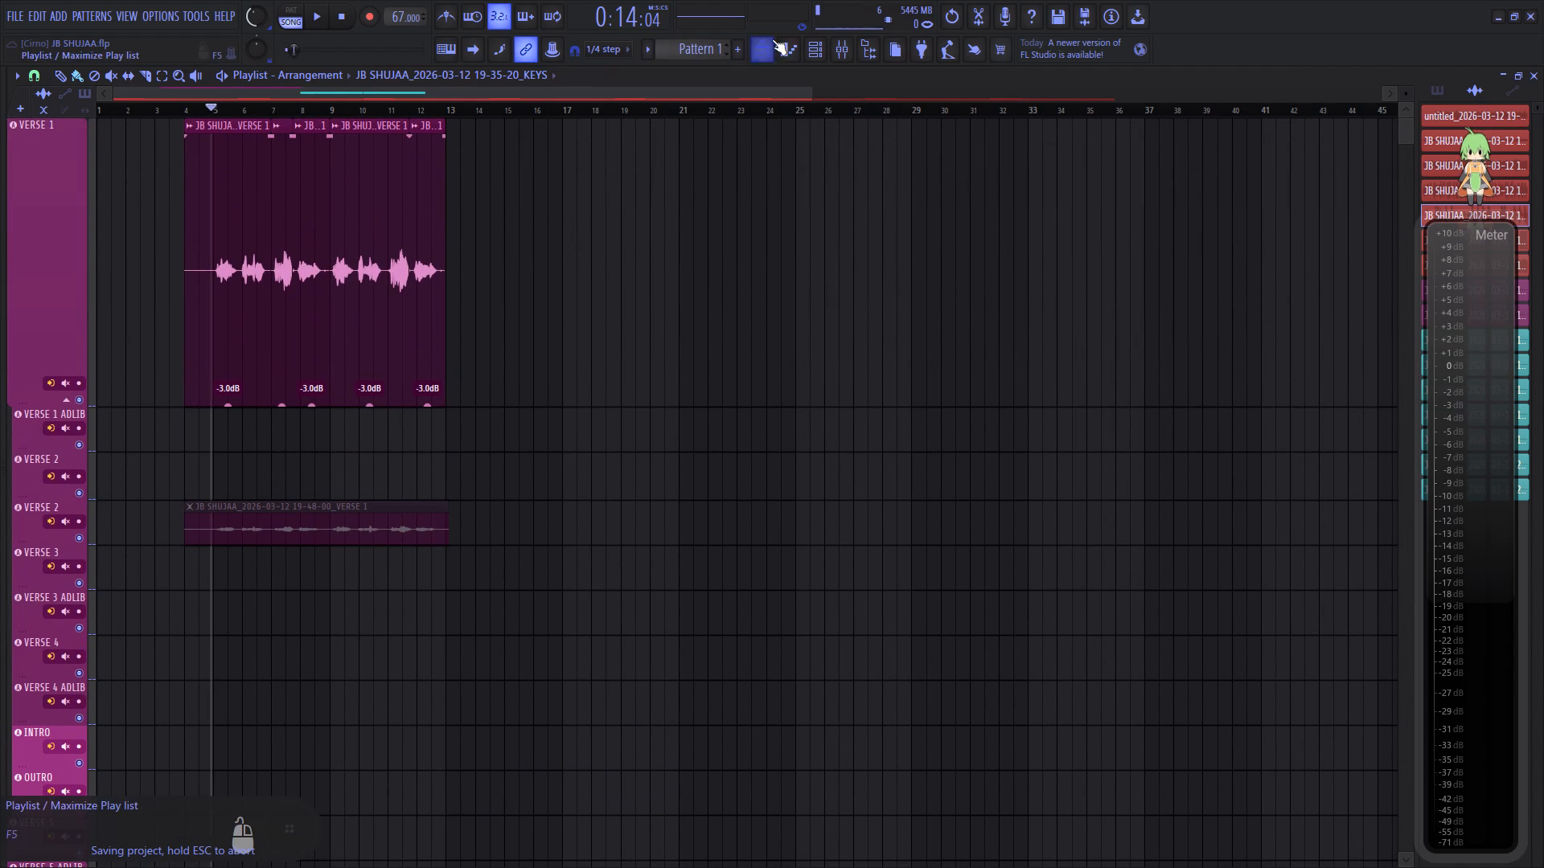
left_click(852, 51)
scroll(764, 320, "up", 6)
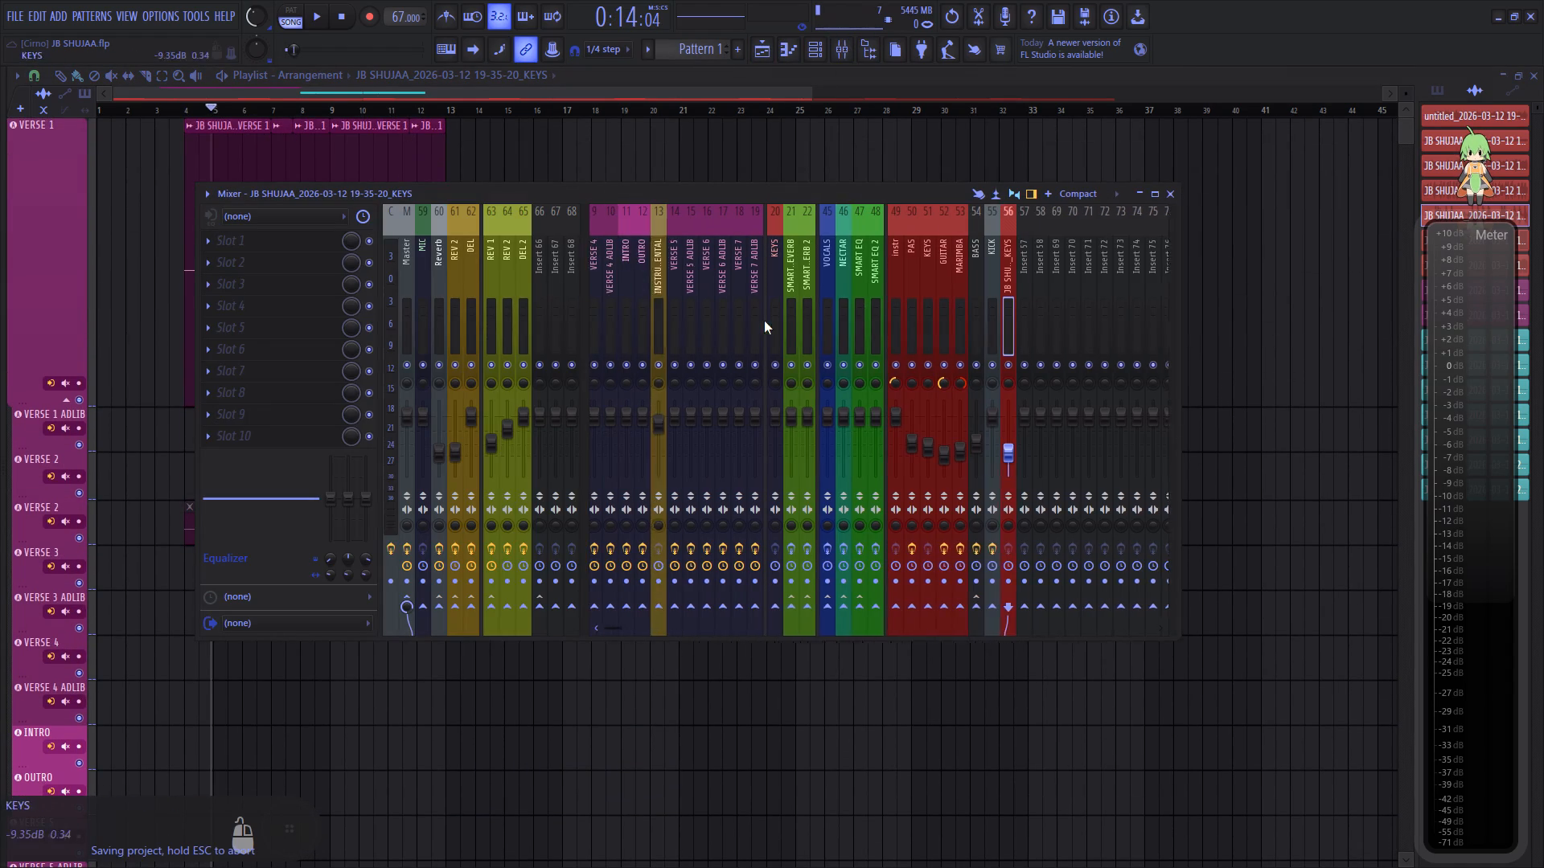
scroll(764, 321, "up", 8)
left_click(634, 320)
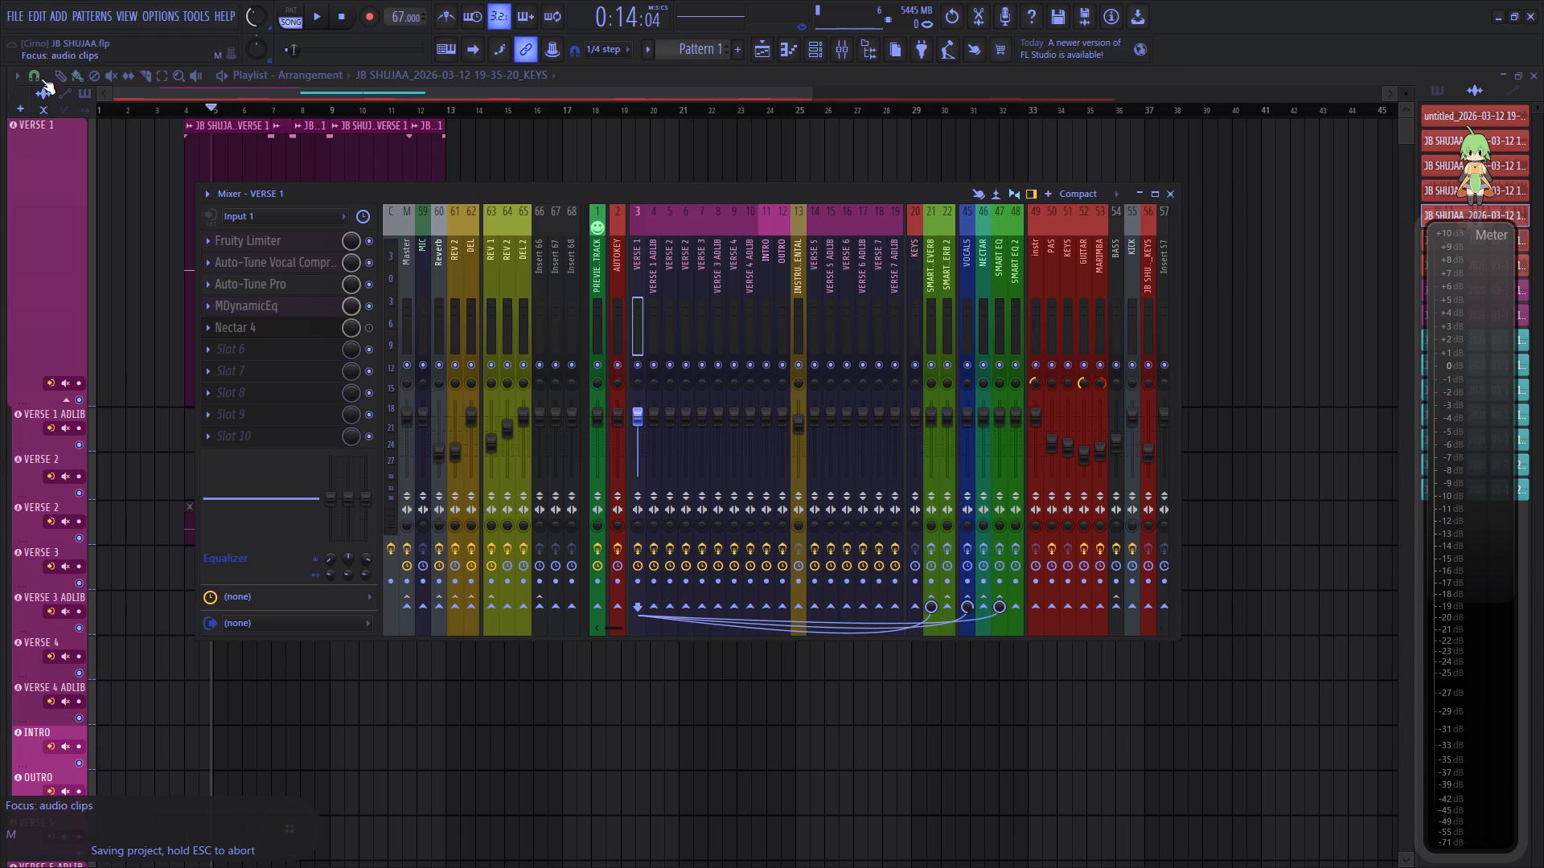
left_click(324, 16)
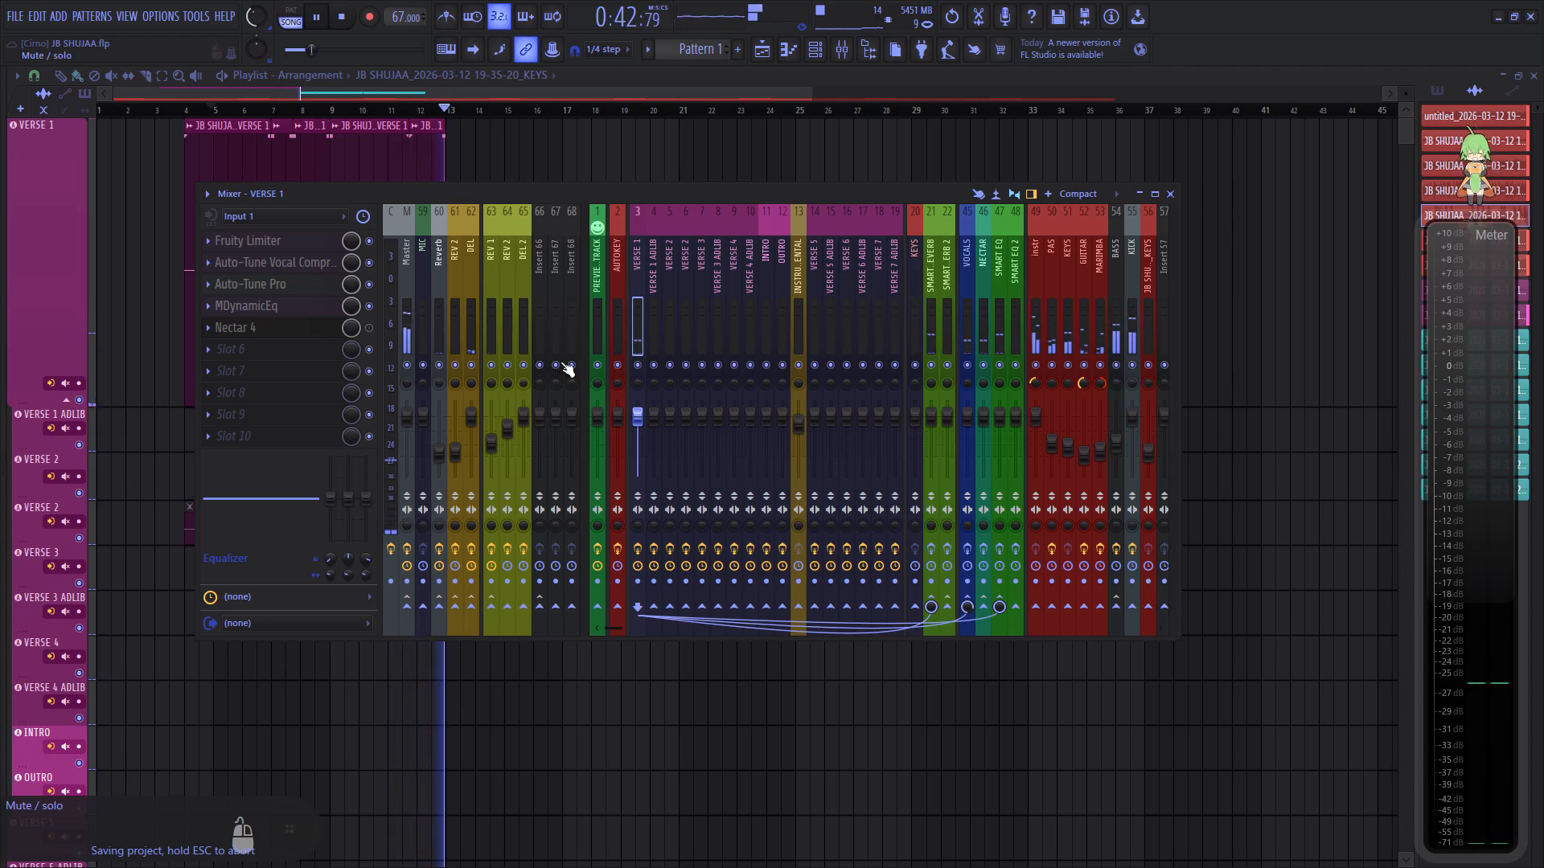
Close the mixer and examine the chorus and verse tracks in the playlist while the song plays.
left_click(1171, 195)
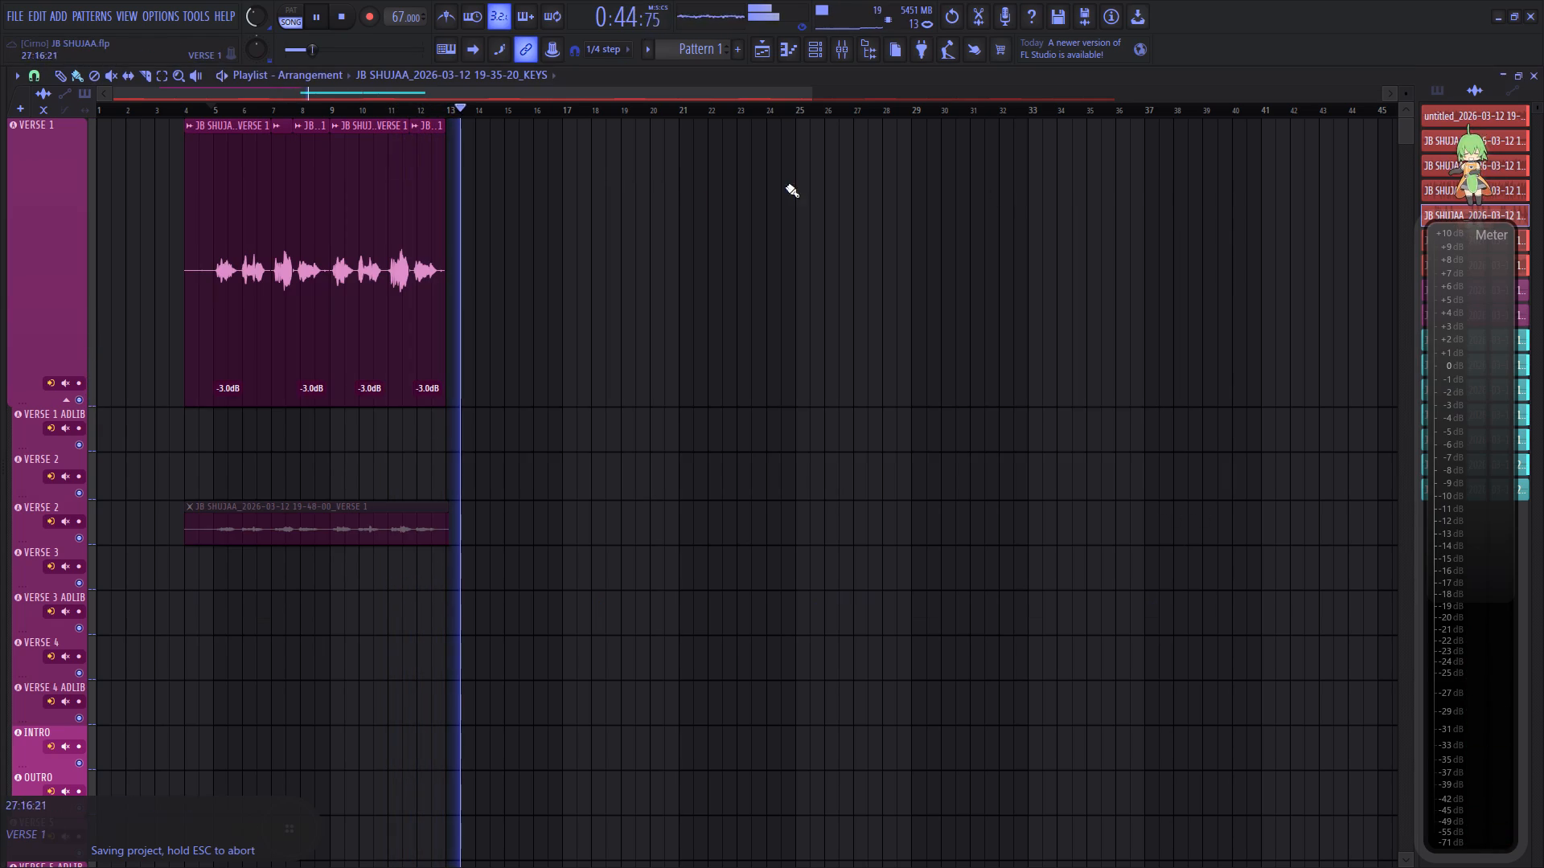
scroll(620, 305, "down", 16)
scroll(624, 289, "up", 1)
scroll(624, 289, "down", 1)
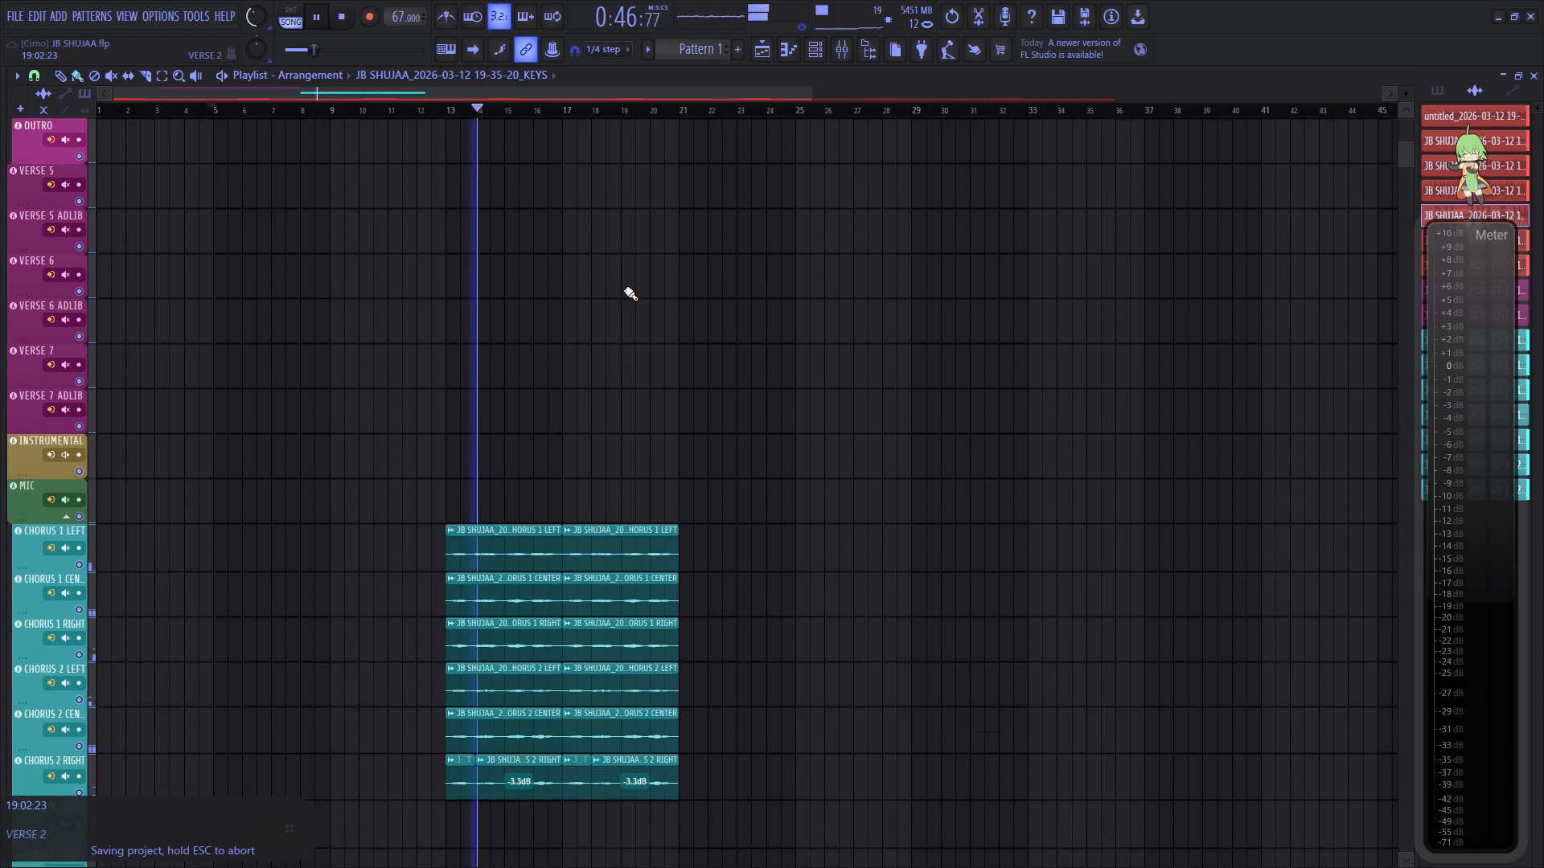
scroll(624, 289, "down", 5)
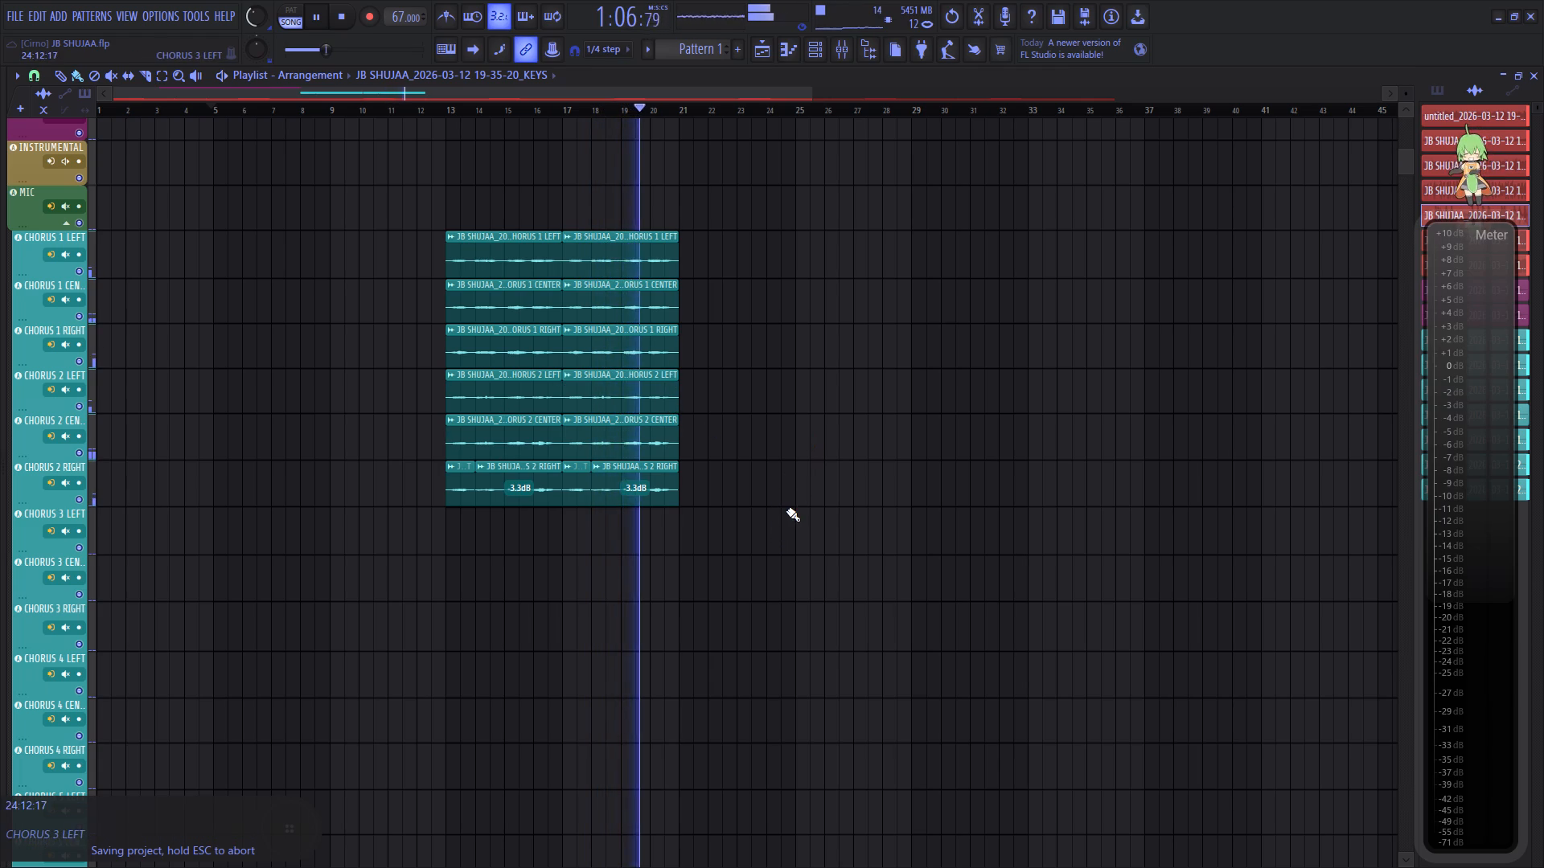
scroll(714, 487, "up", 18)
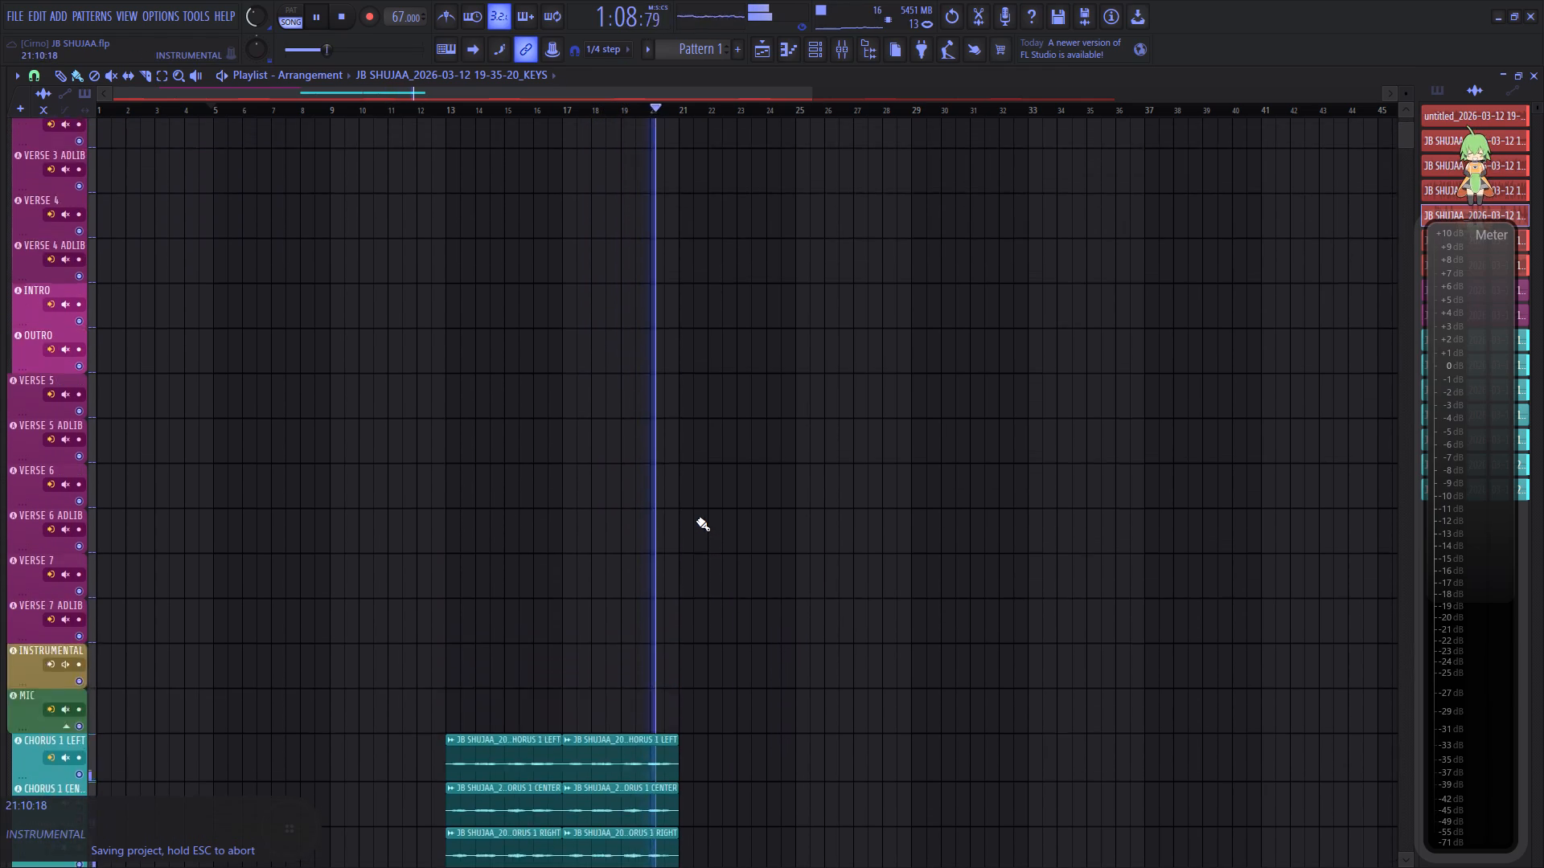
scroll(697, 506, "up", 14)
scroll(688, 498, "down", 4)
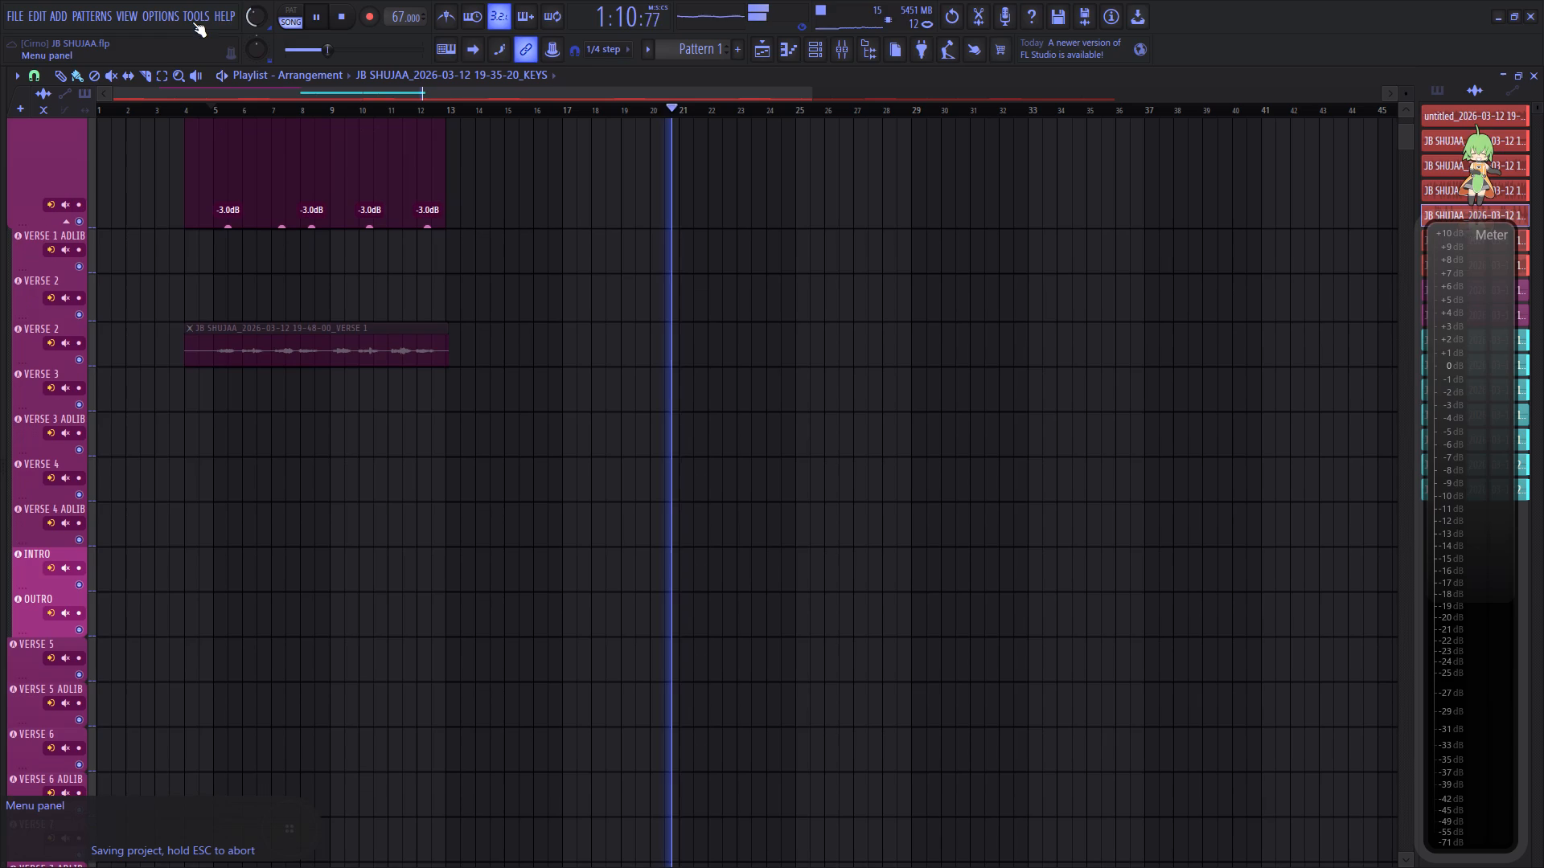
scroll(258, 15, "up", 14)
Reset the project's main volume to its default value.
right_click(258, 15)
left_click(282, 27)
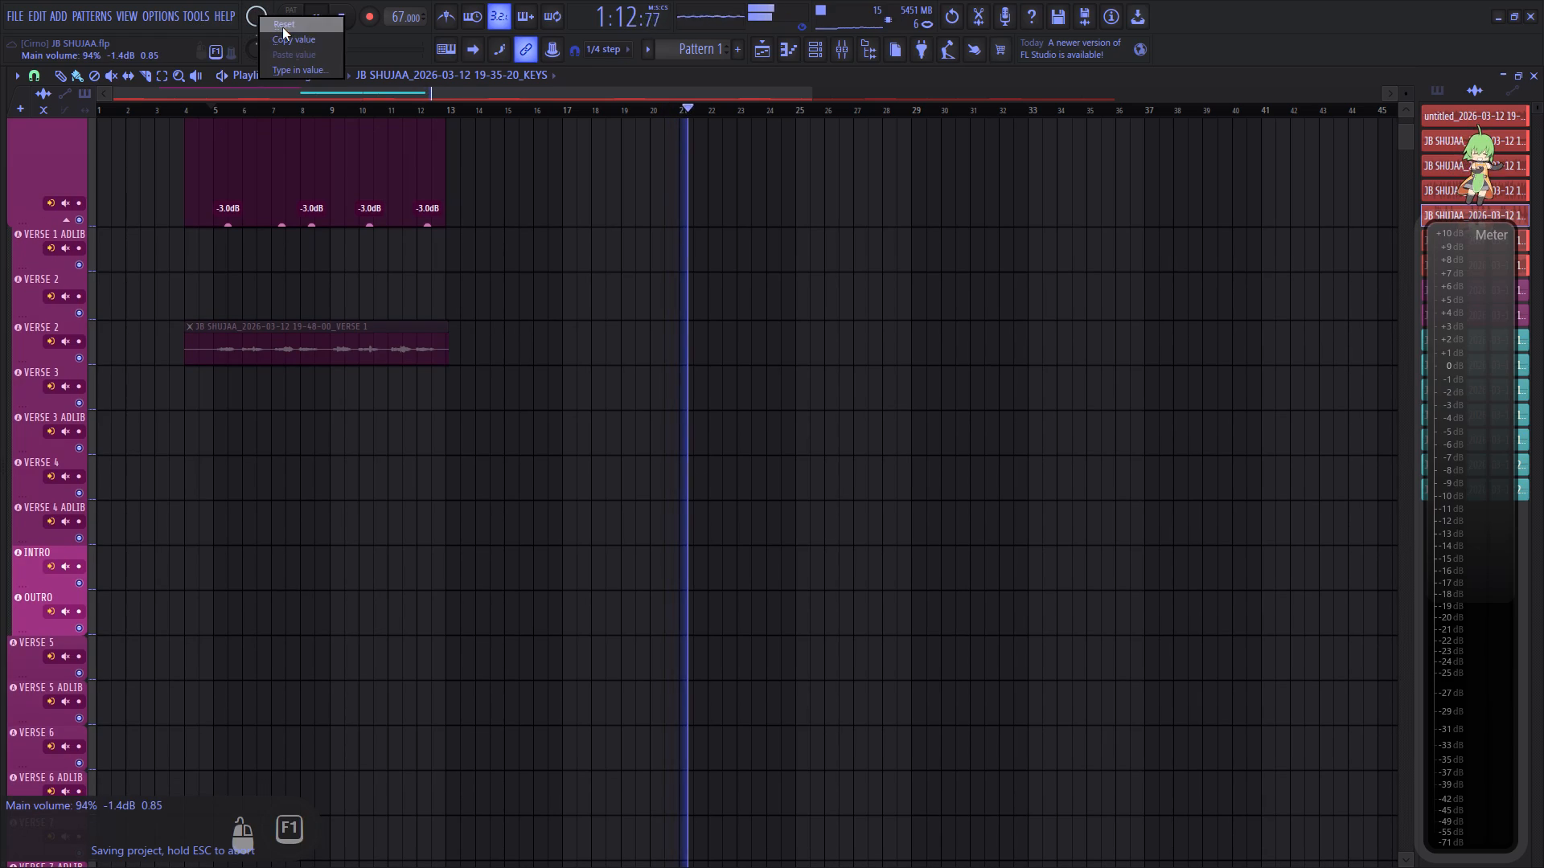
Open the channel rack and inspect the sampler settings of the Kick 2 channel.
left_click(824, 48)
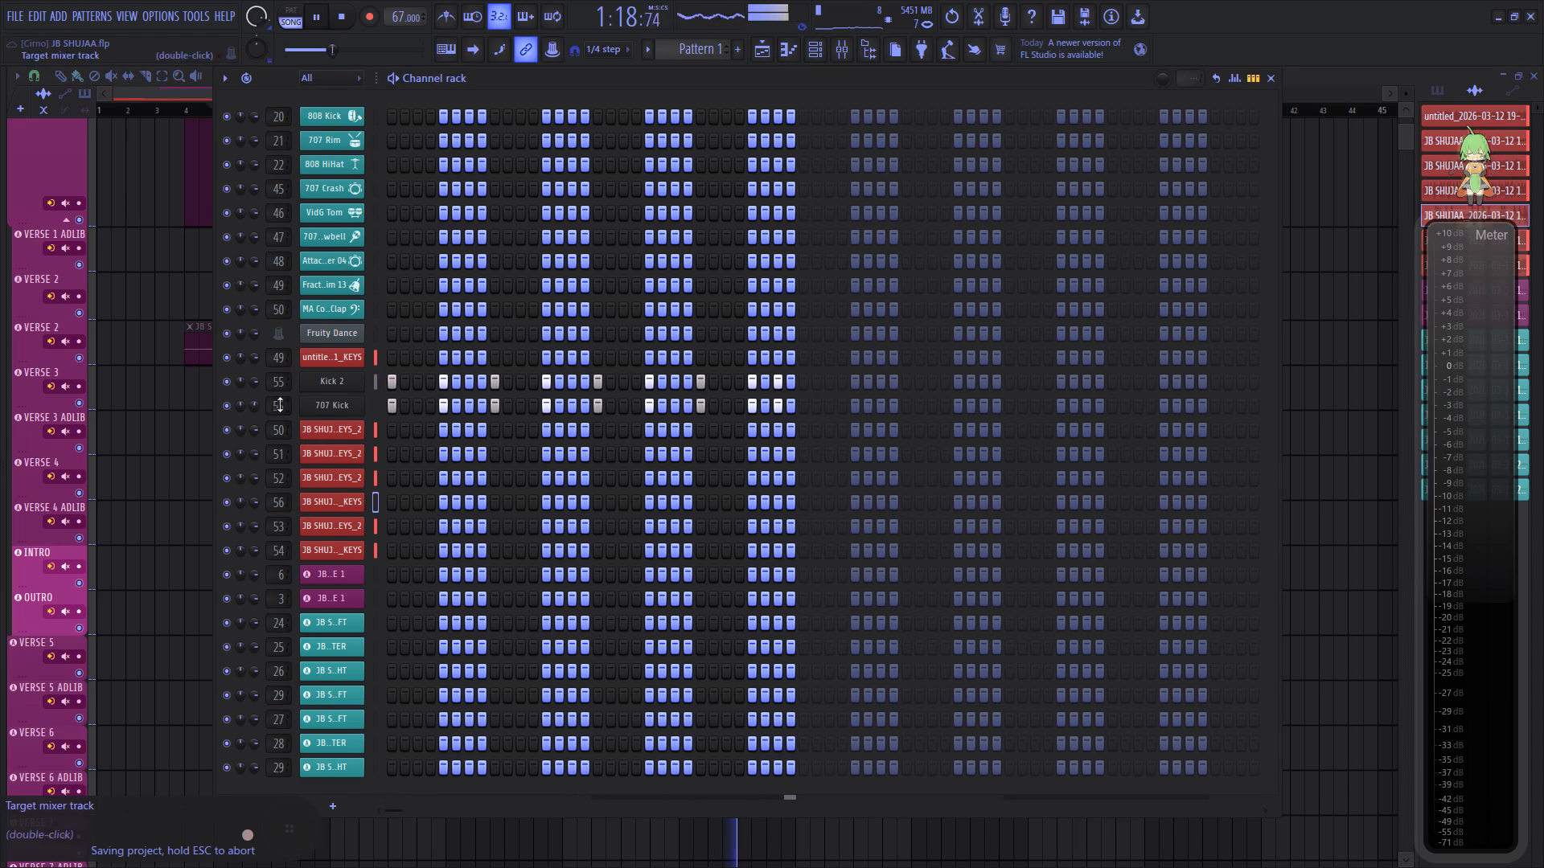
left_click(351, 379)
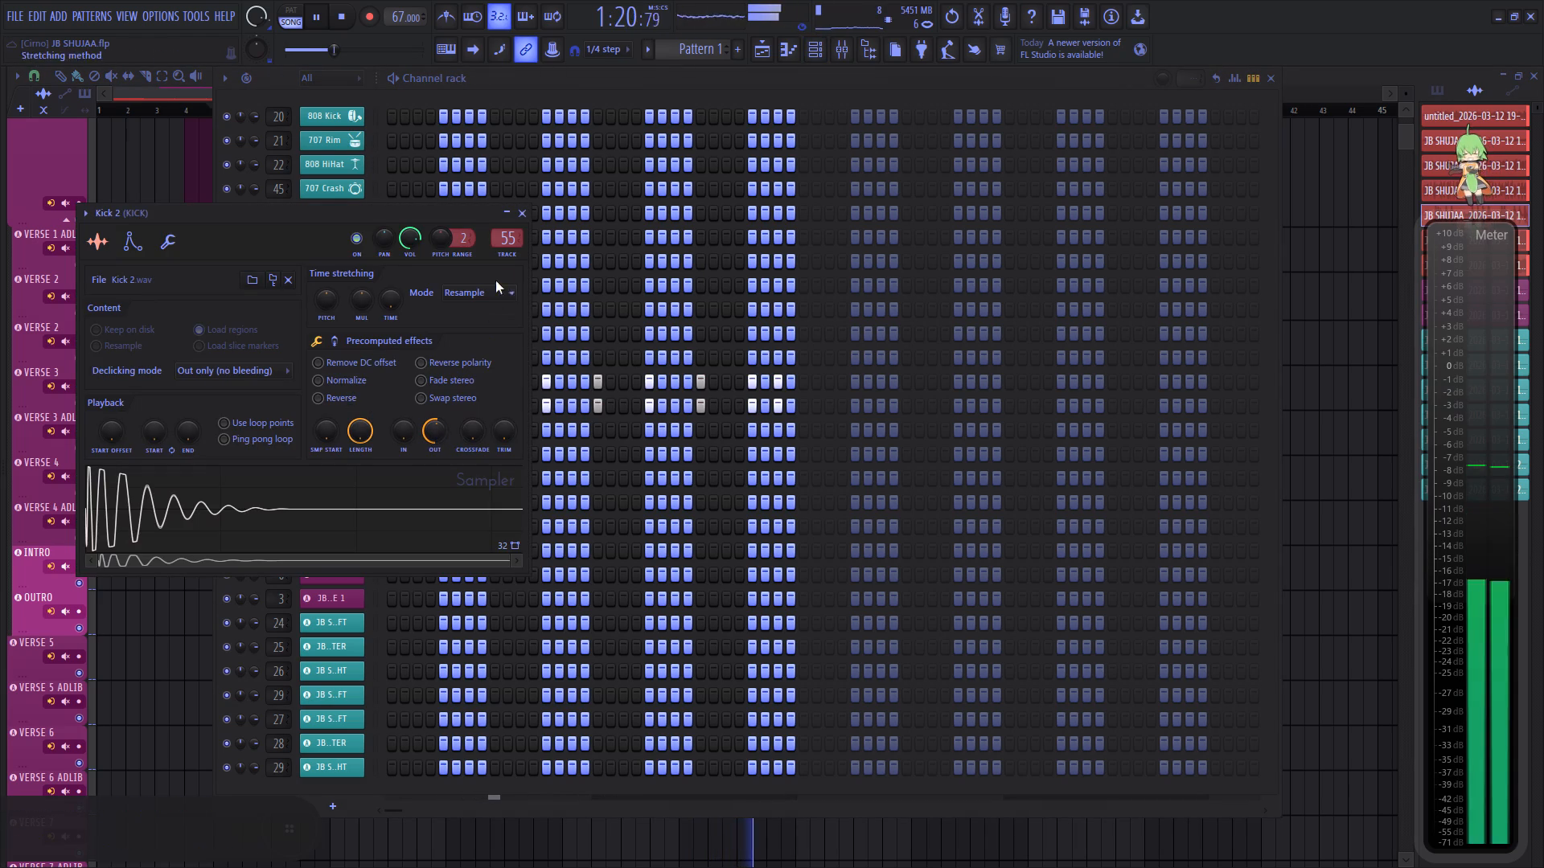
left_click(523, 211)
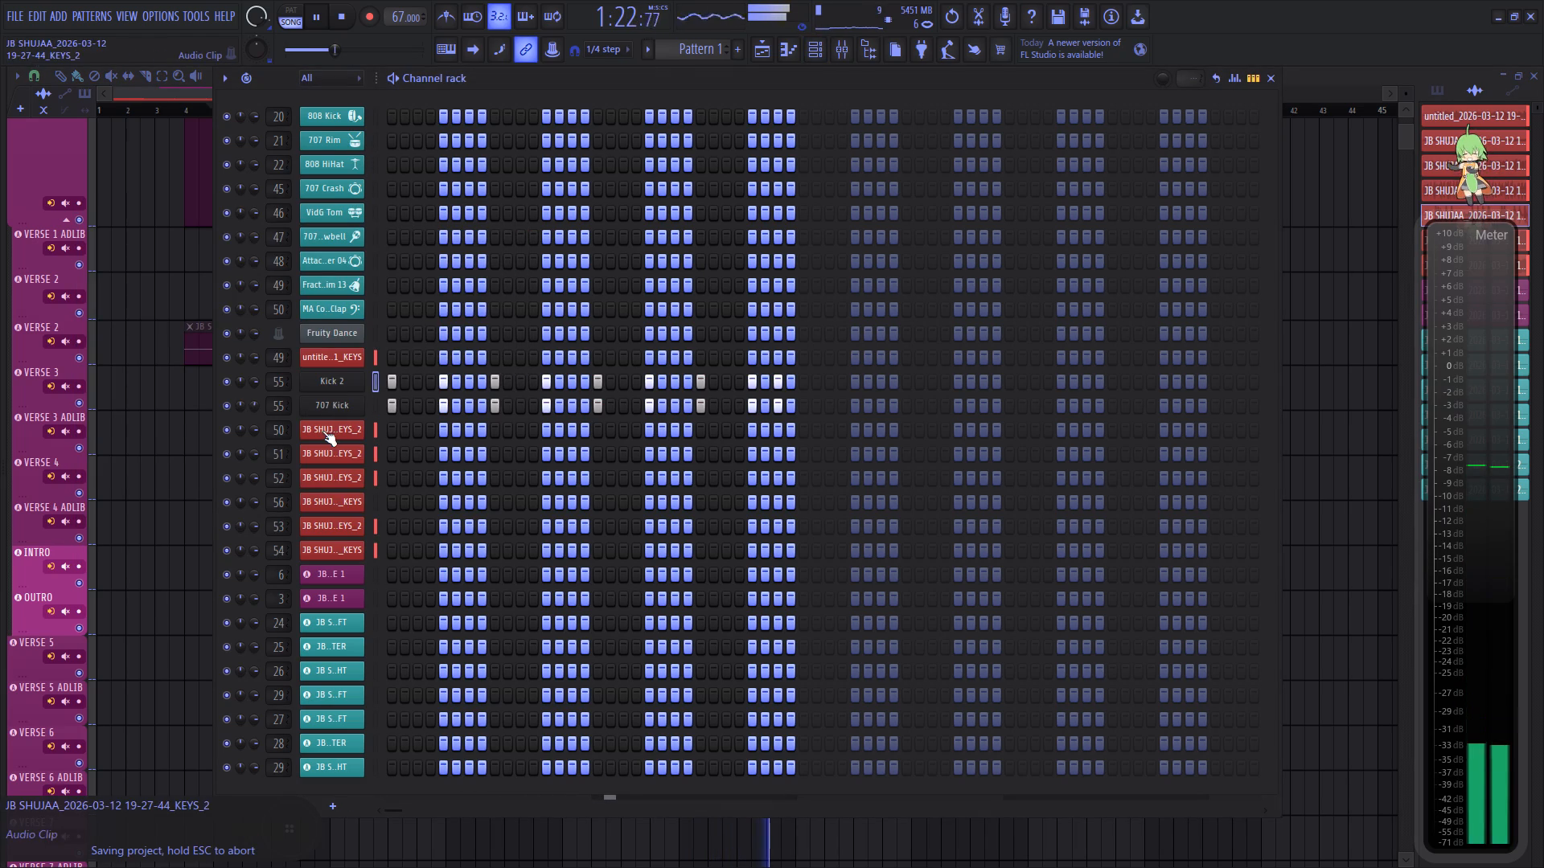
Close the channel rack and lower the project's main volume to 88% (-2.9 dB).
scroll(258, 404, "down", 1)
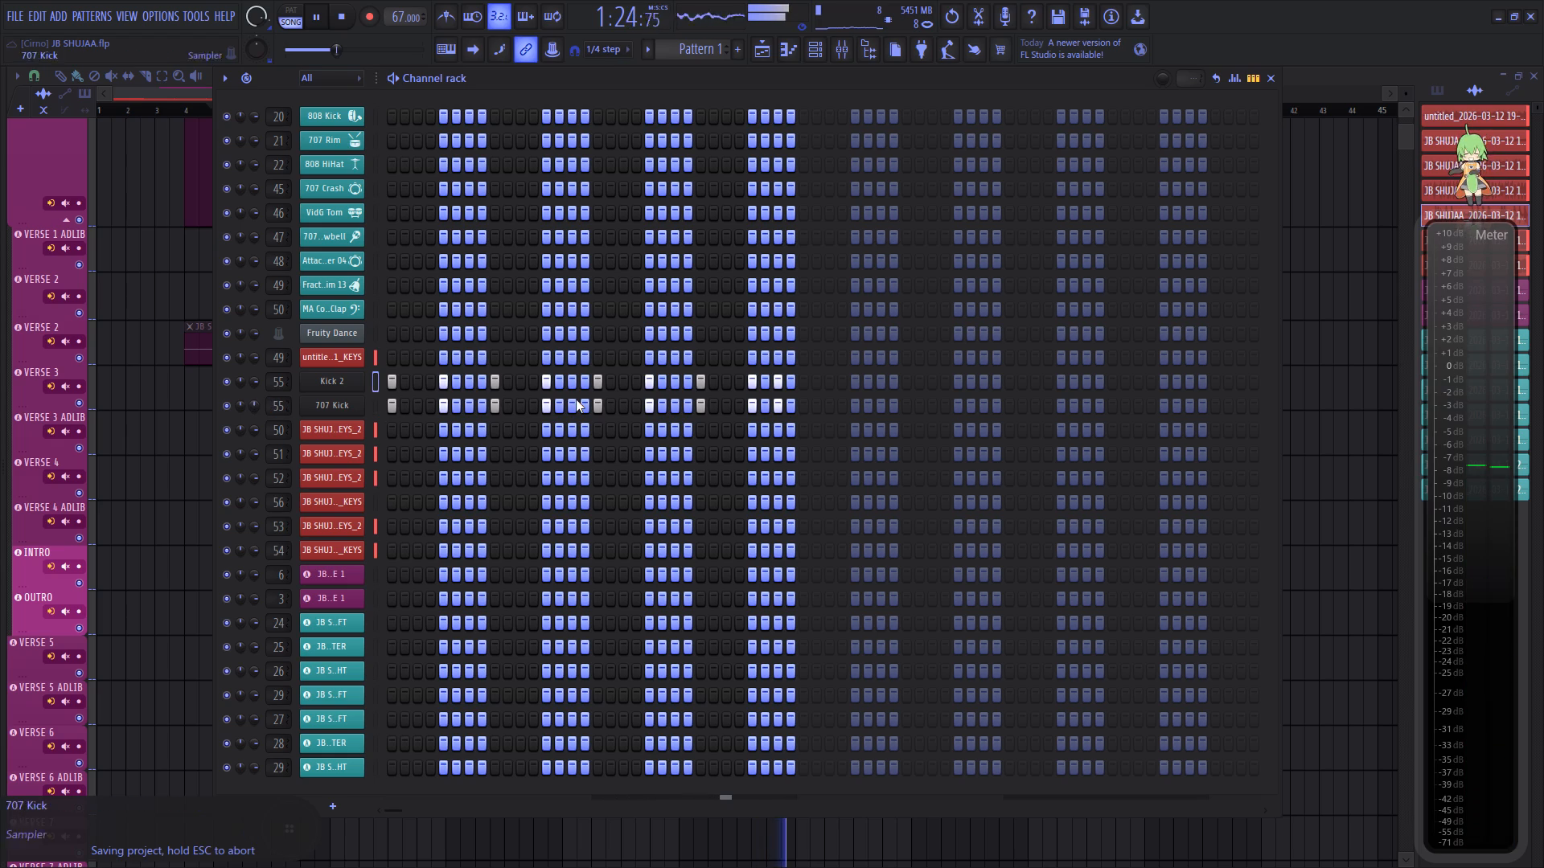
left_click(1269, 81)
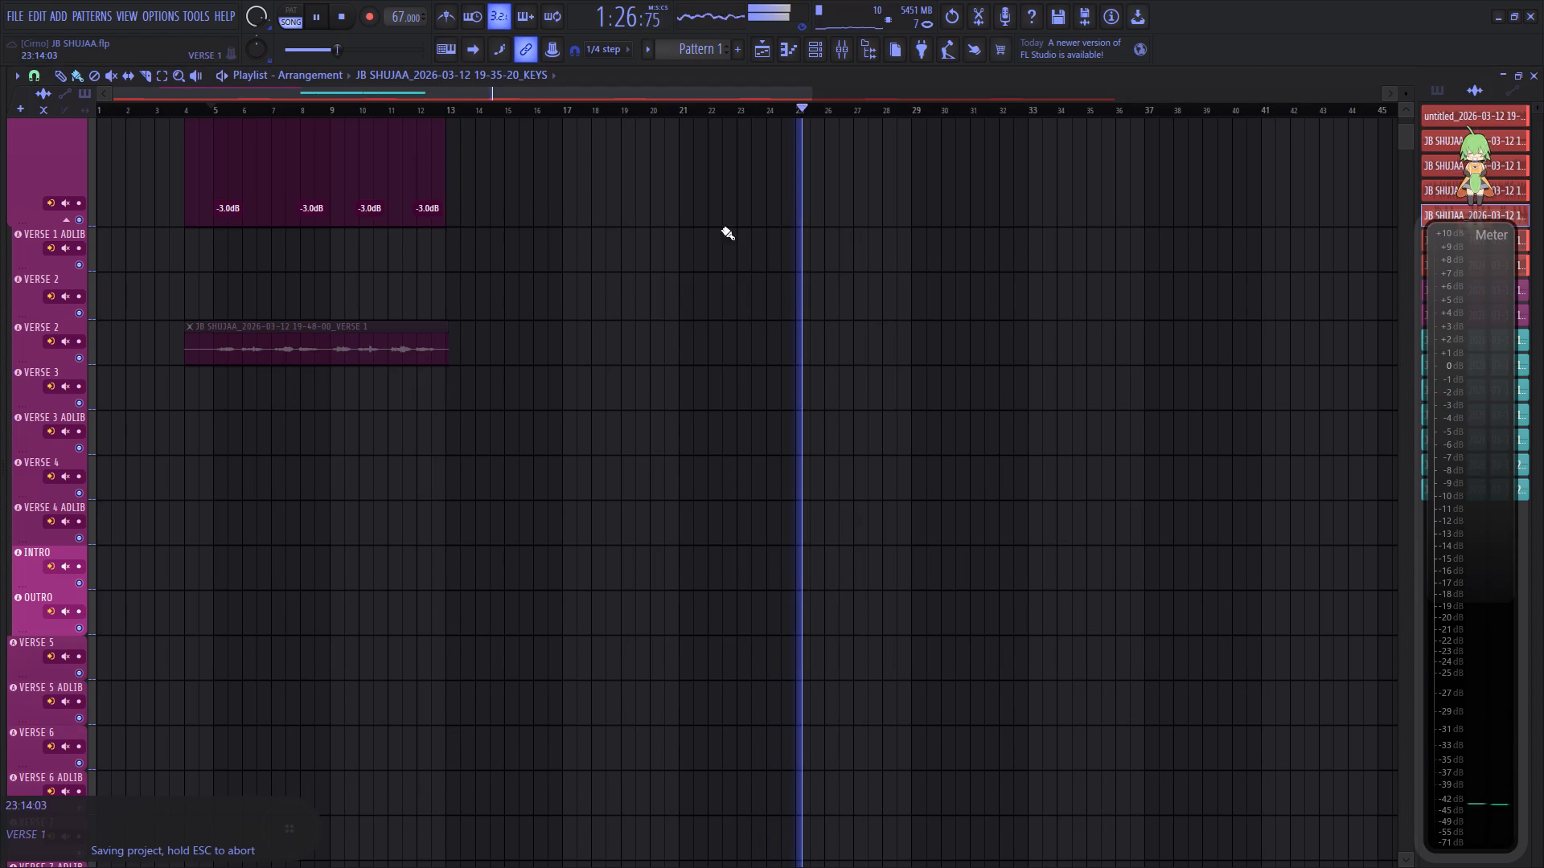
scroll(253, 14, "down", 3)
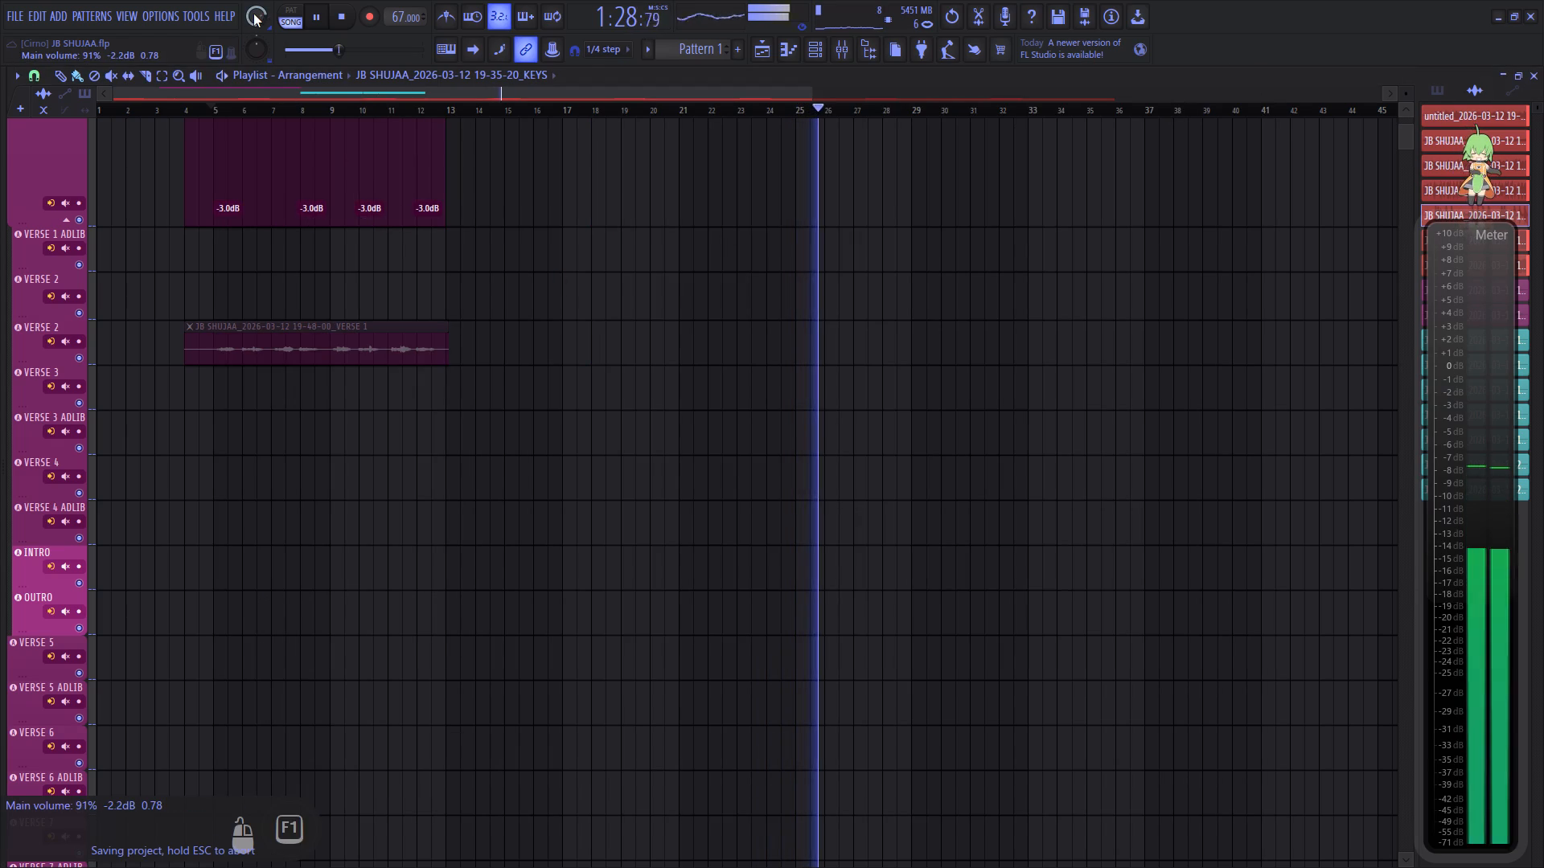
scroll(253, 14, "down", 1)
Solo Track 45 and Track 44 in turn among the instrument tracks while the song plays to hear each part alone.
left_click_drag(547, 91, 637, 91)
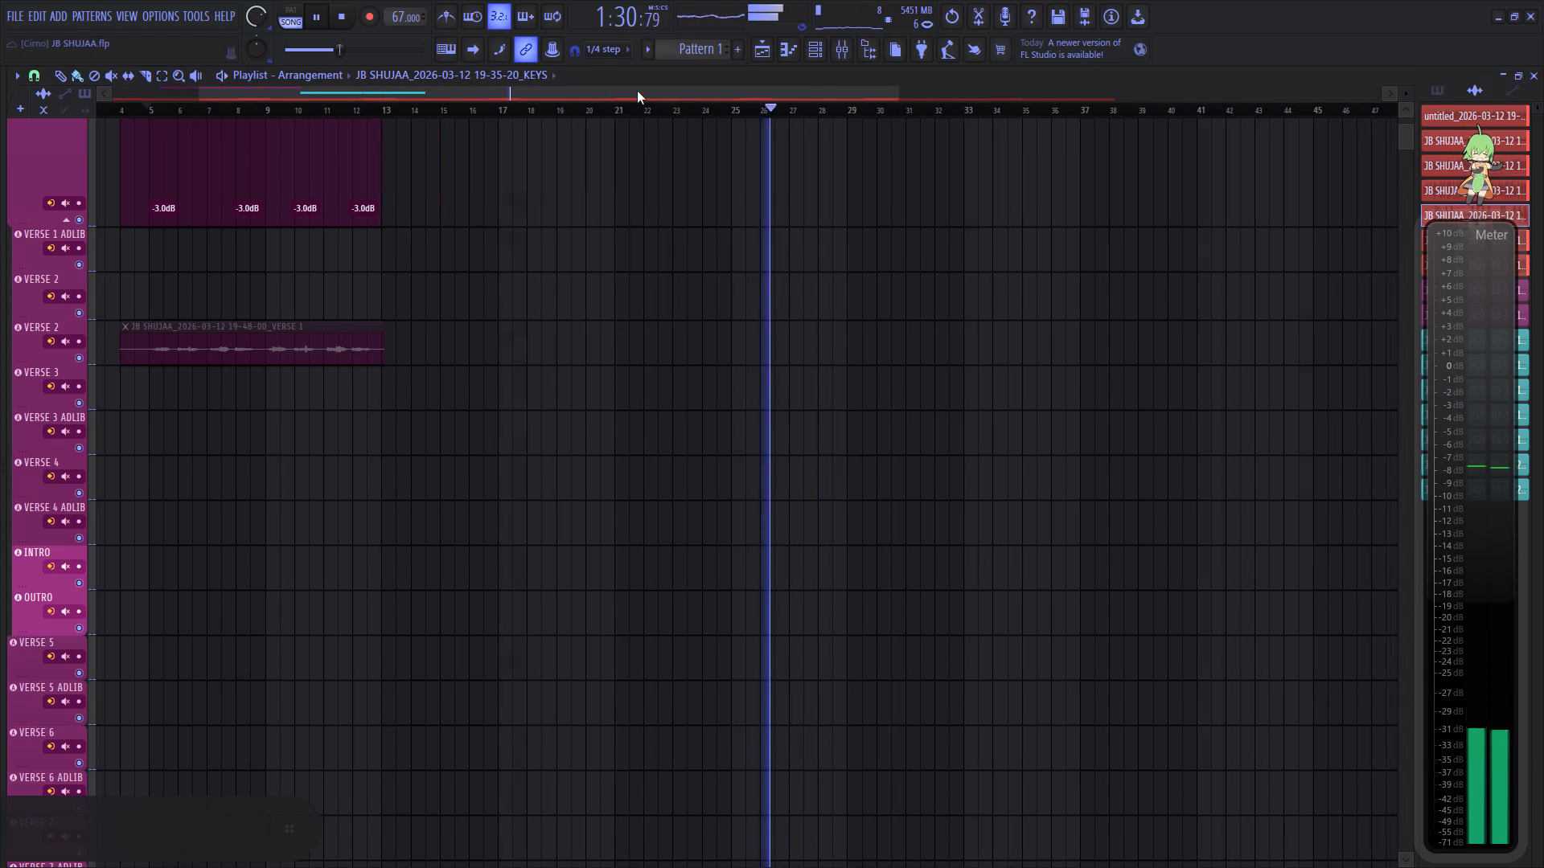
left_click_drag(637, 91, 642, 89)
scroll(565, 209, "down", 20)
scroll(565, 209, "down", 3)
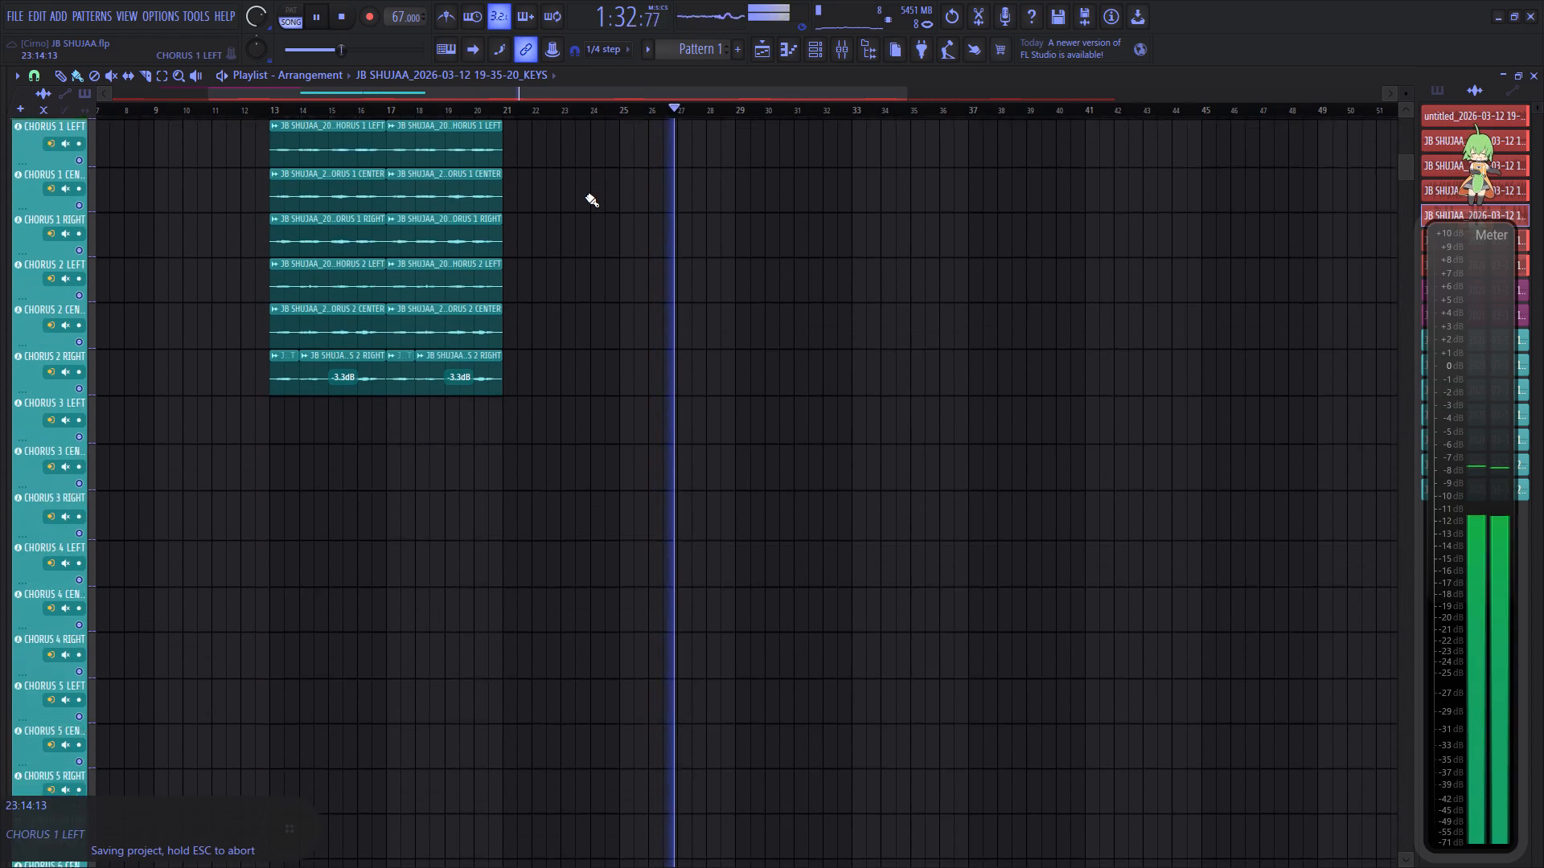
scroll(585, 196, "down", 19)
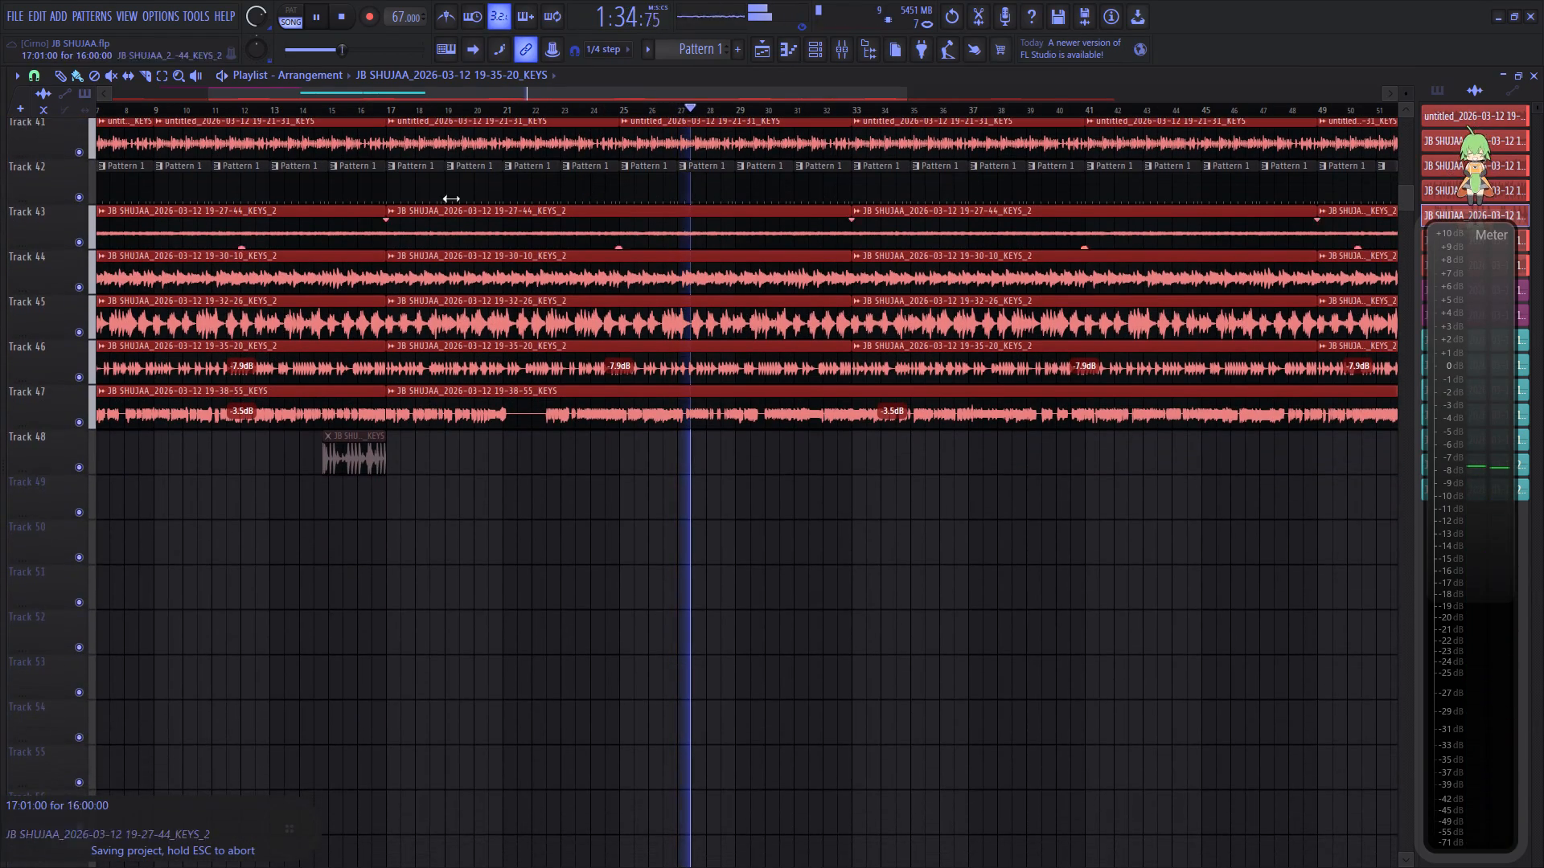
right_click(84, 333)
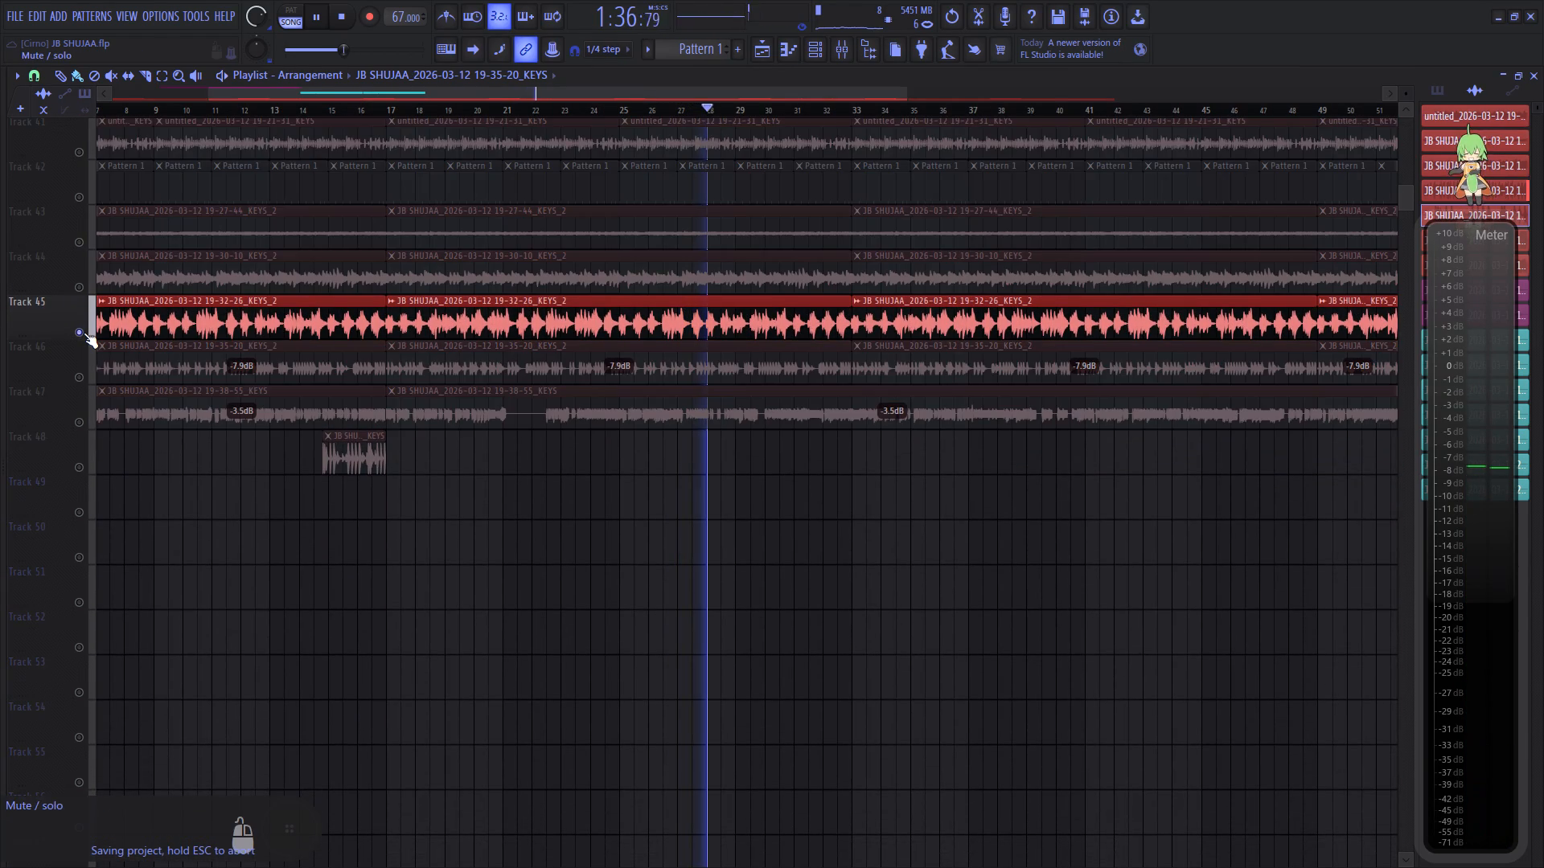
right_click(84, 333)
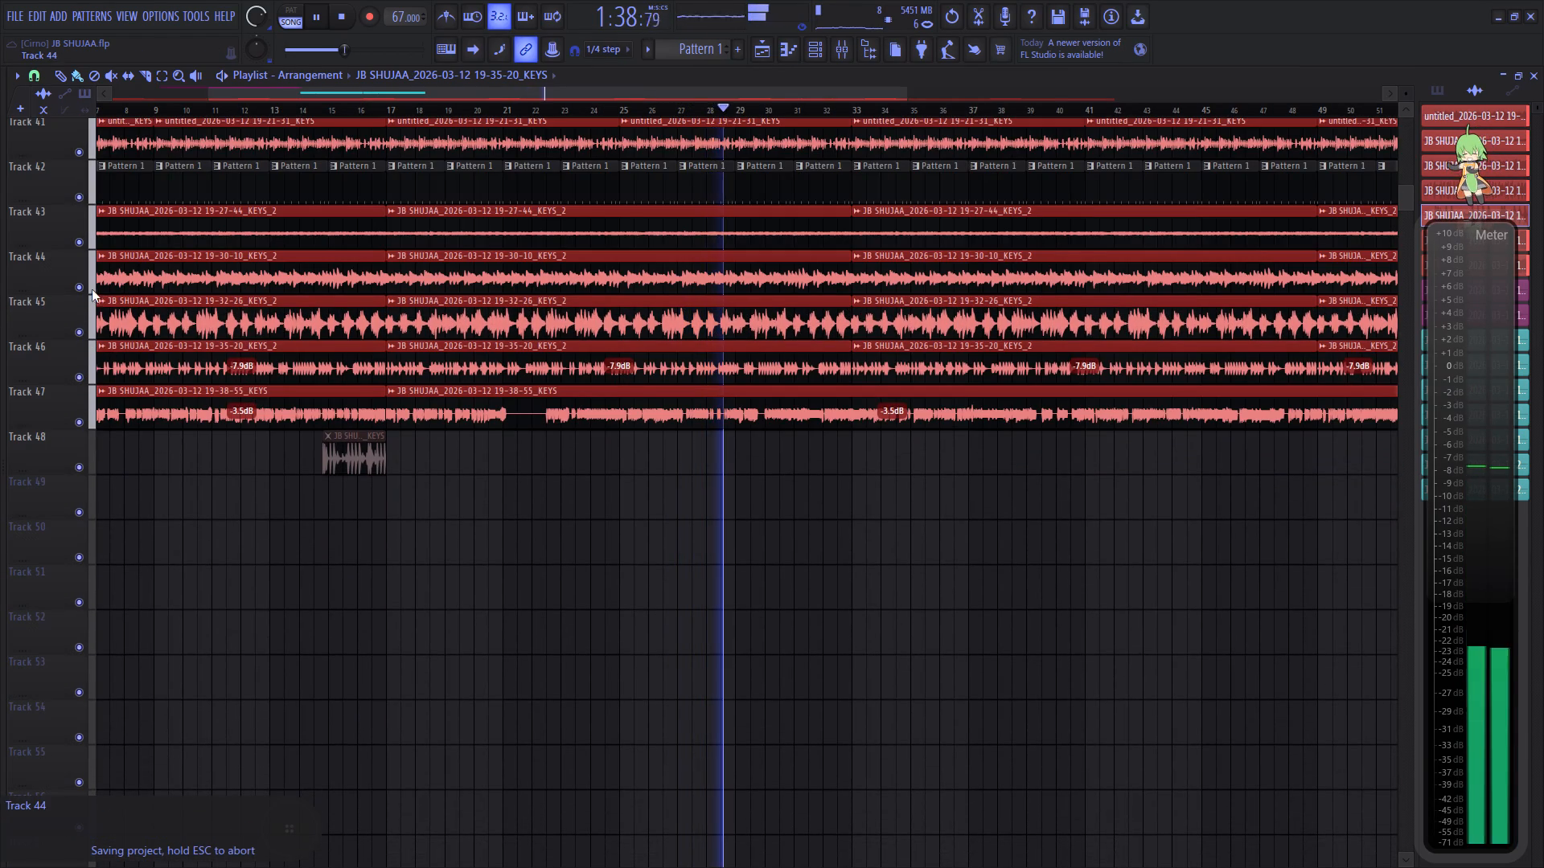
right_click(83, 285)
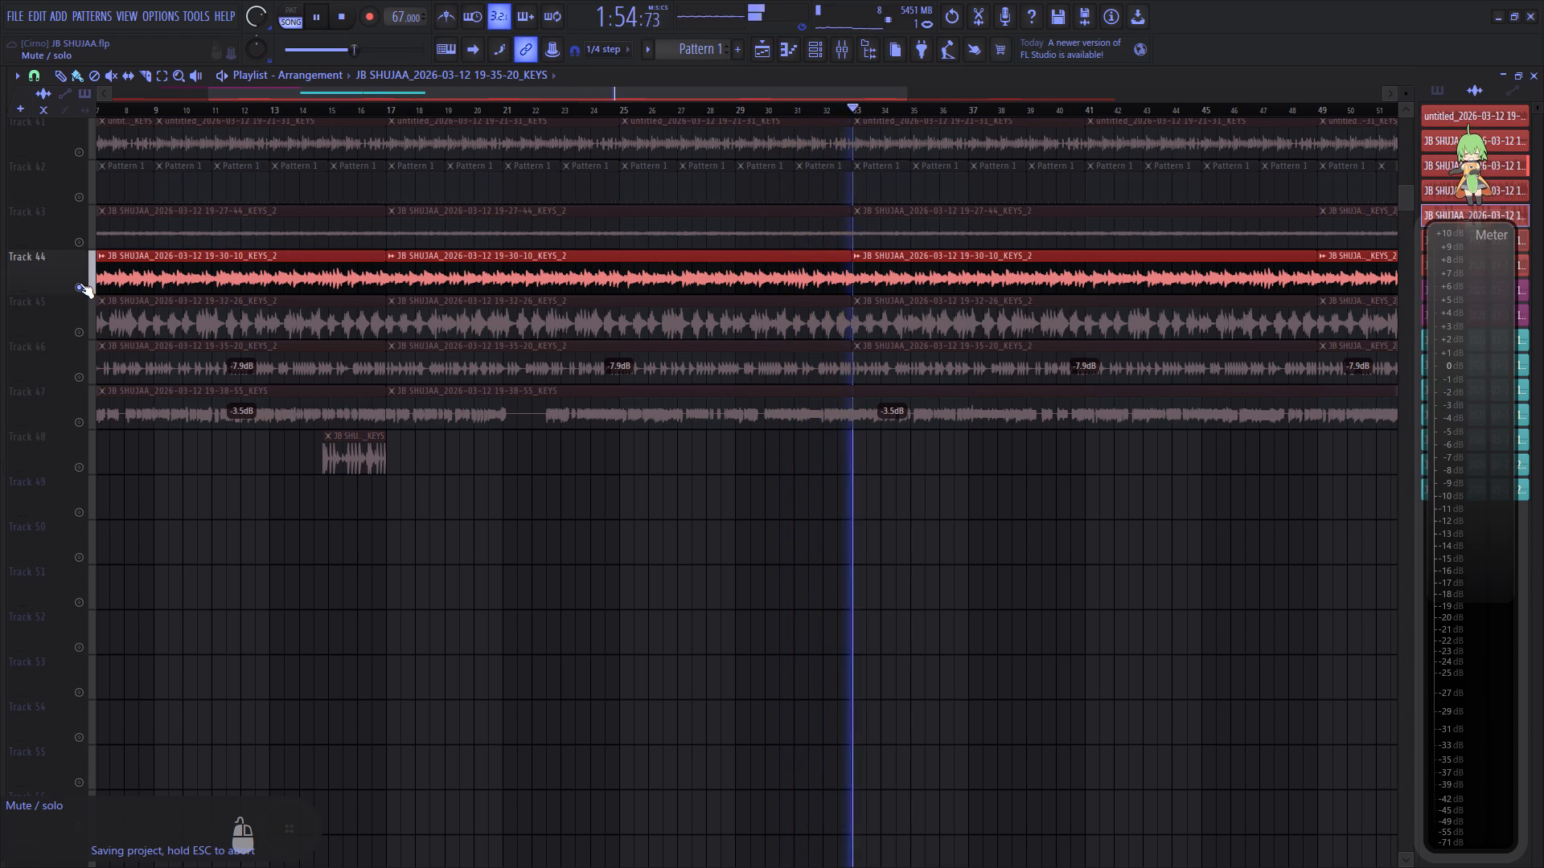
right_click(80, 283)
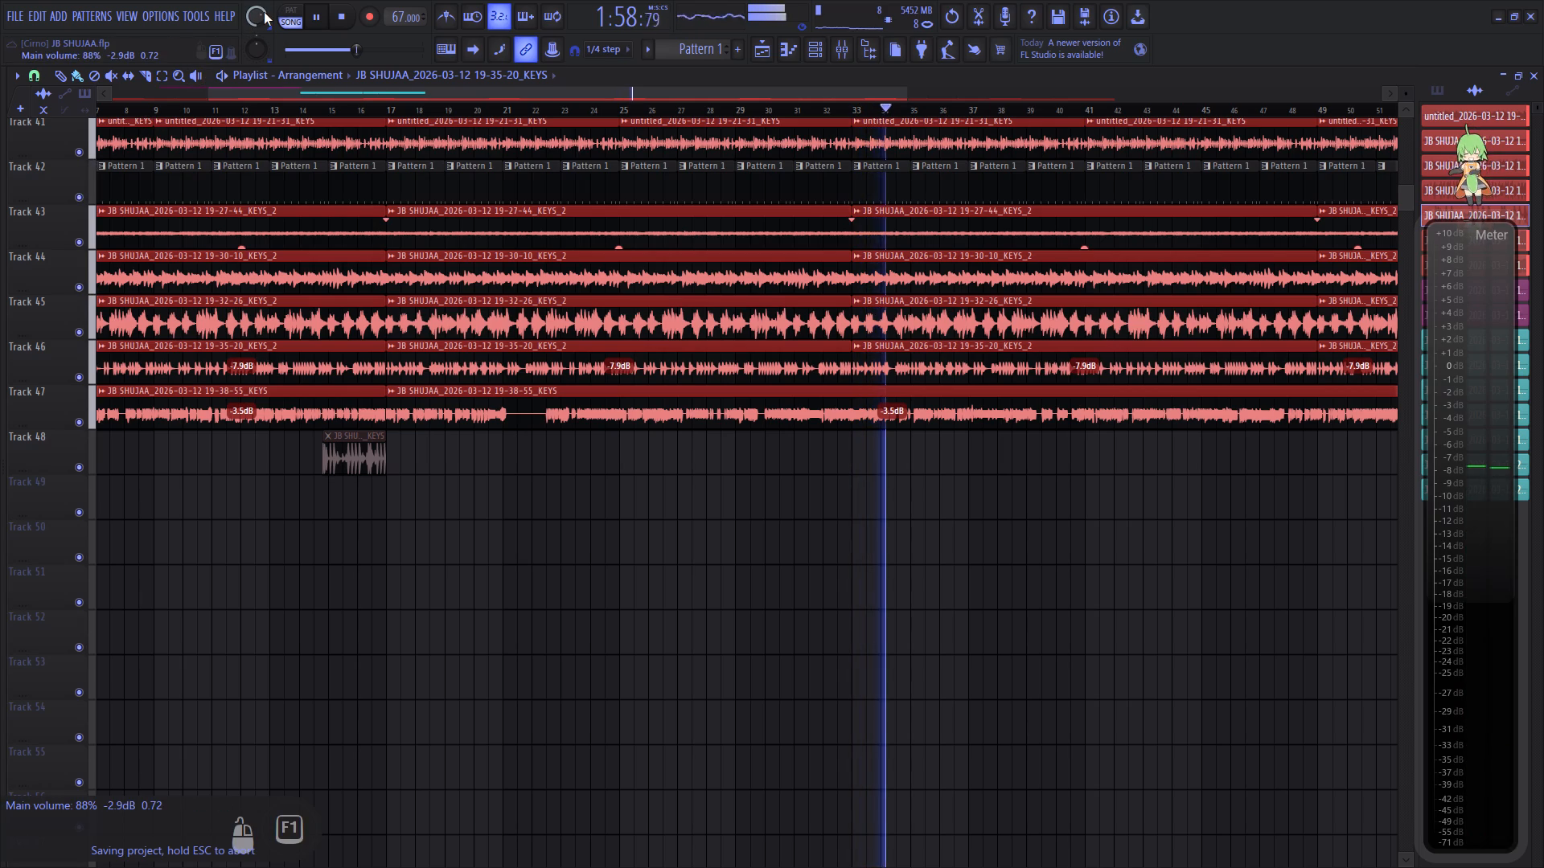
Raise the project's main volume back up and reset it to its default value.
scroll(261, 18, "up", 4)
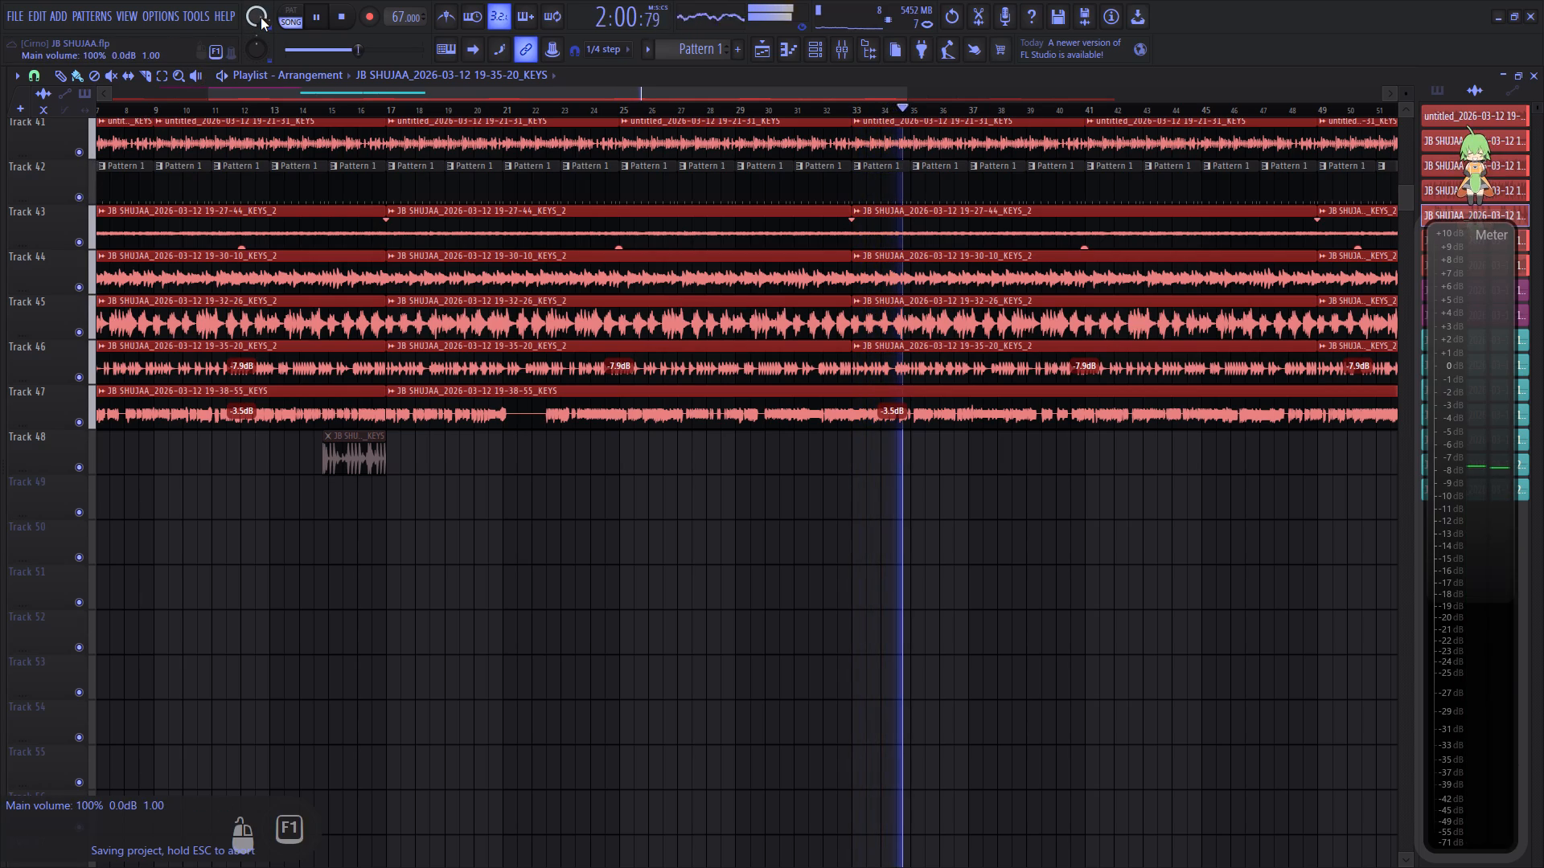
right_click(261, 18)
left_click(283, 21)
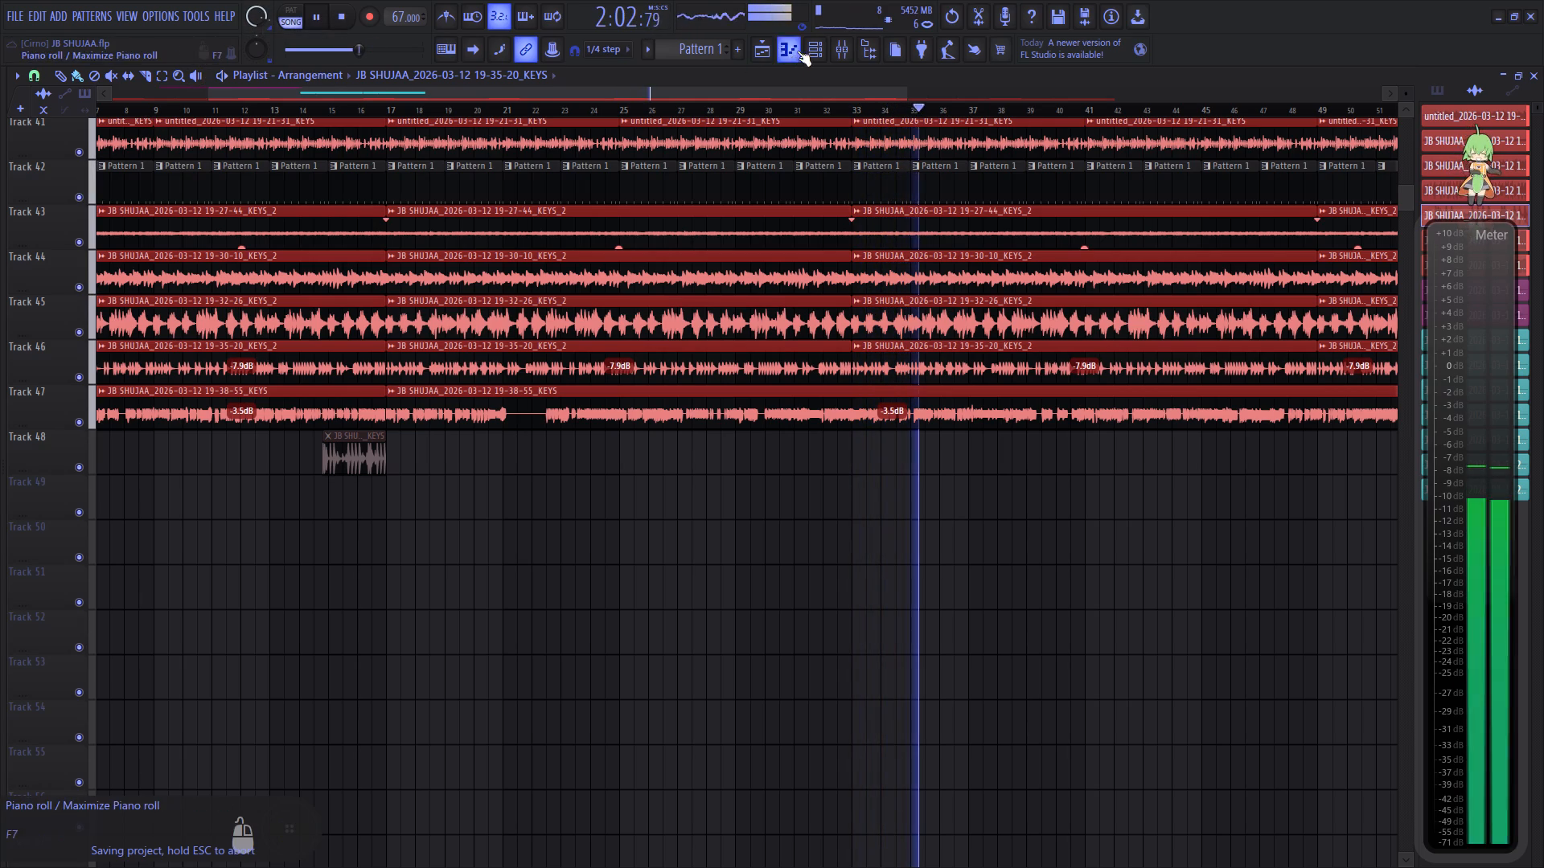
Check the KICK track in the mixer, and reset the 707 Kick channel's volume in the channel rack before turning it down.
left_click(848, 55)
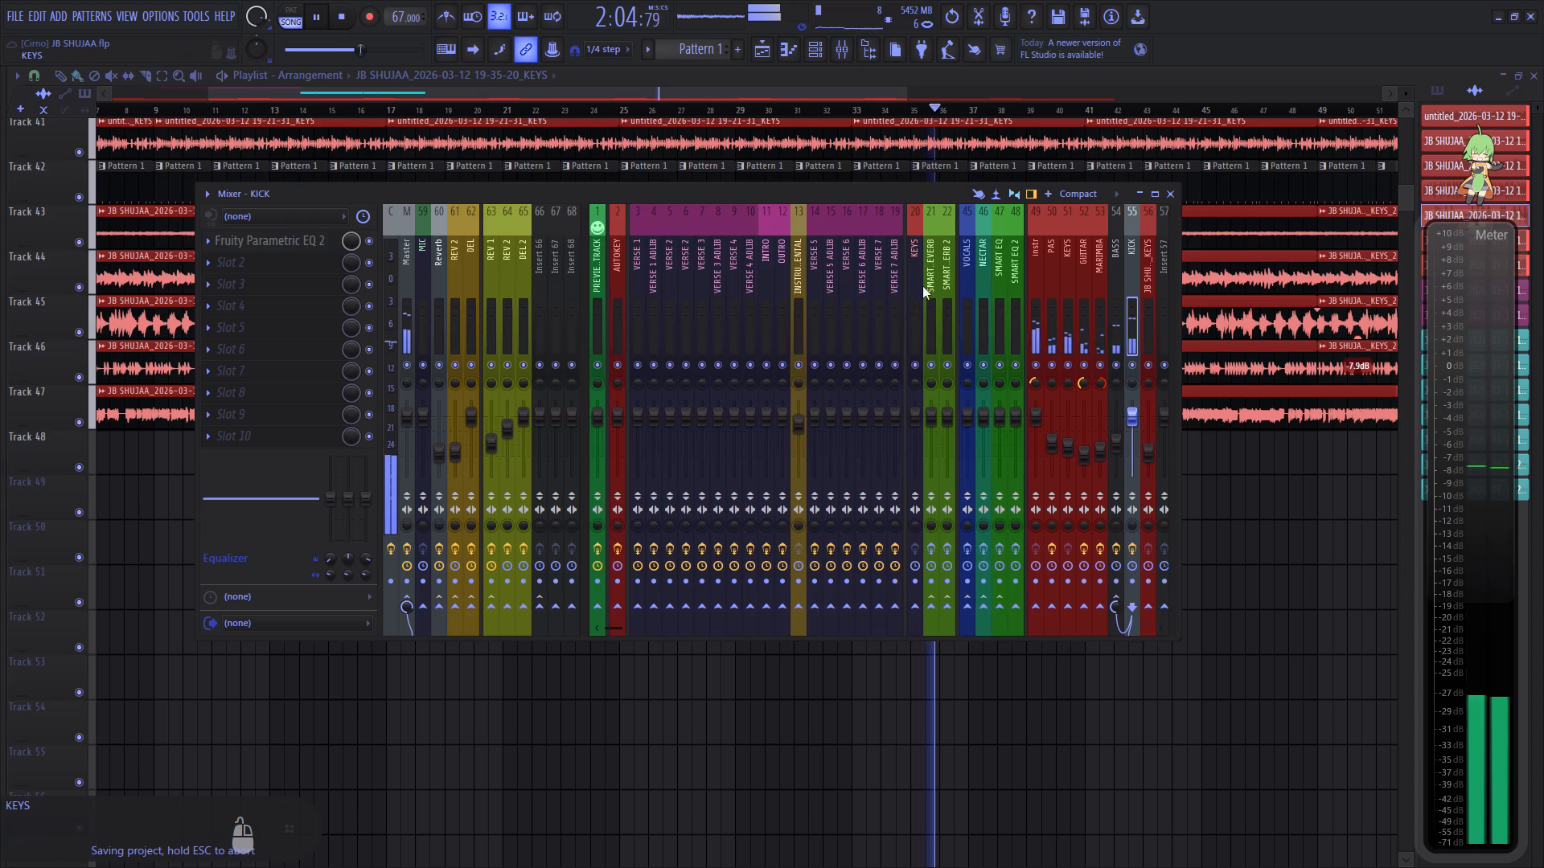
scroll(921, 277, "down", 7)
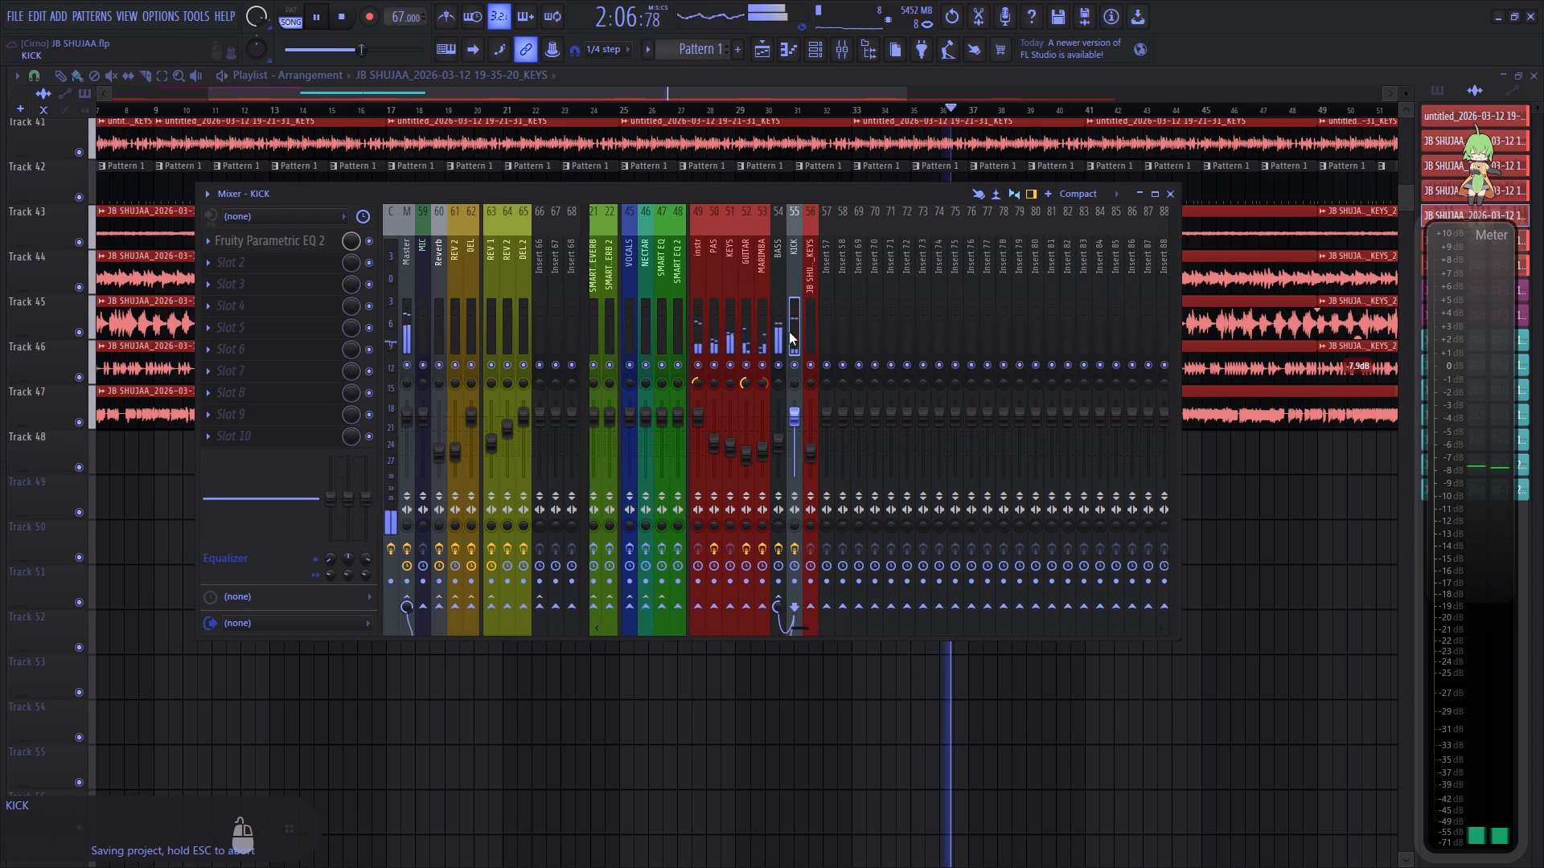
left_click(818, 54)
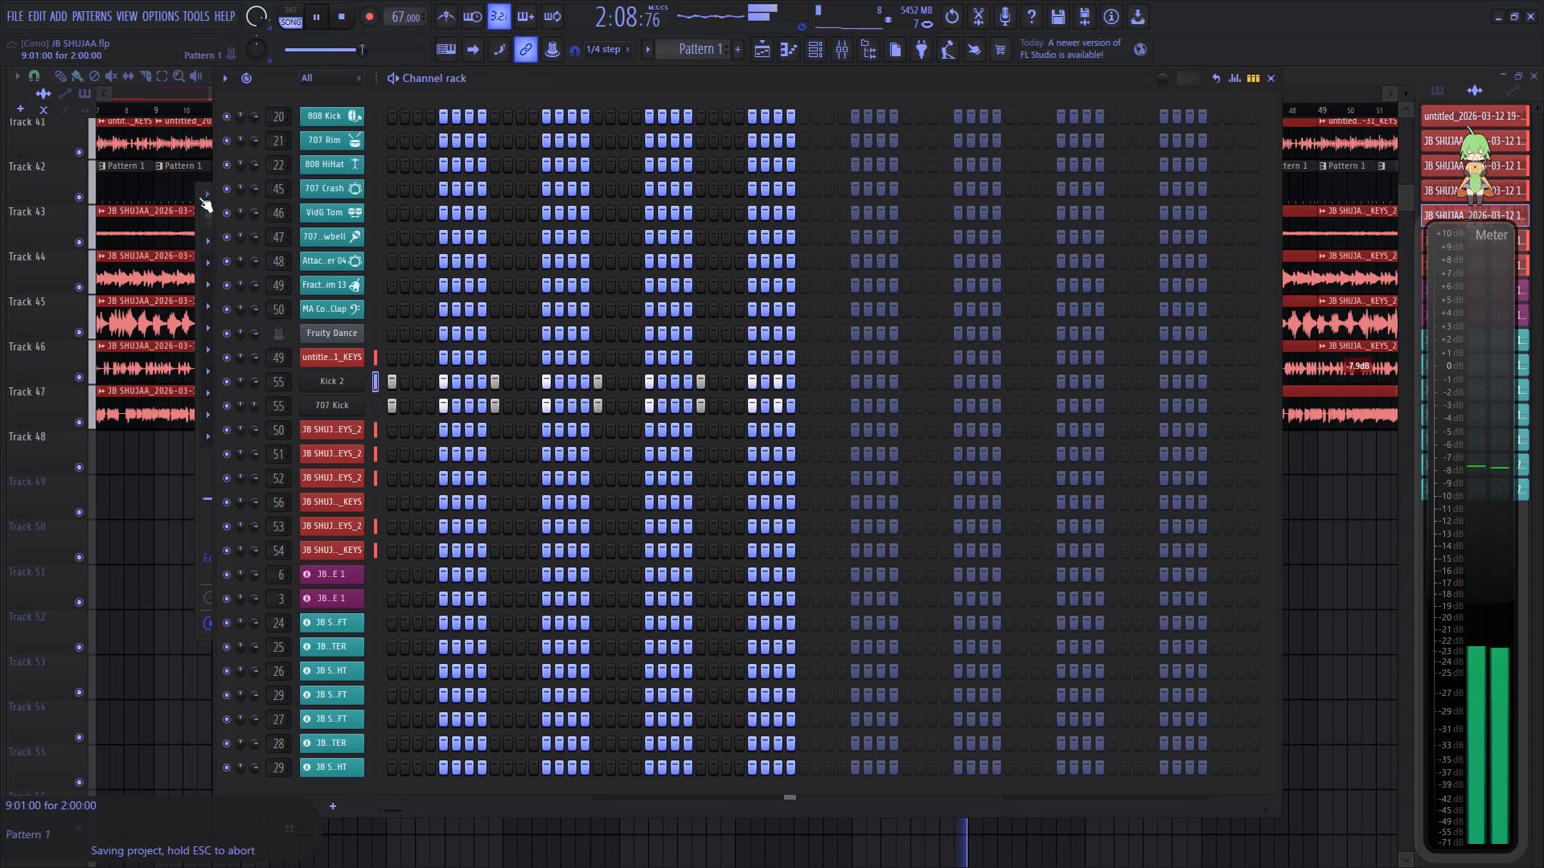
right_click(257, 404)
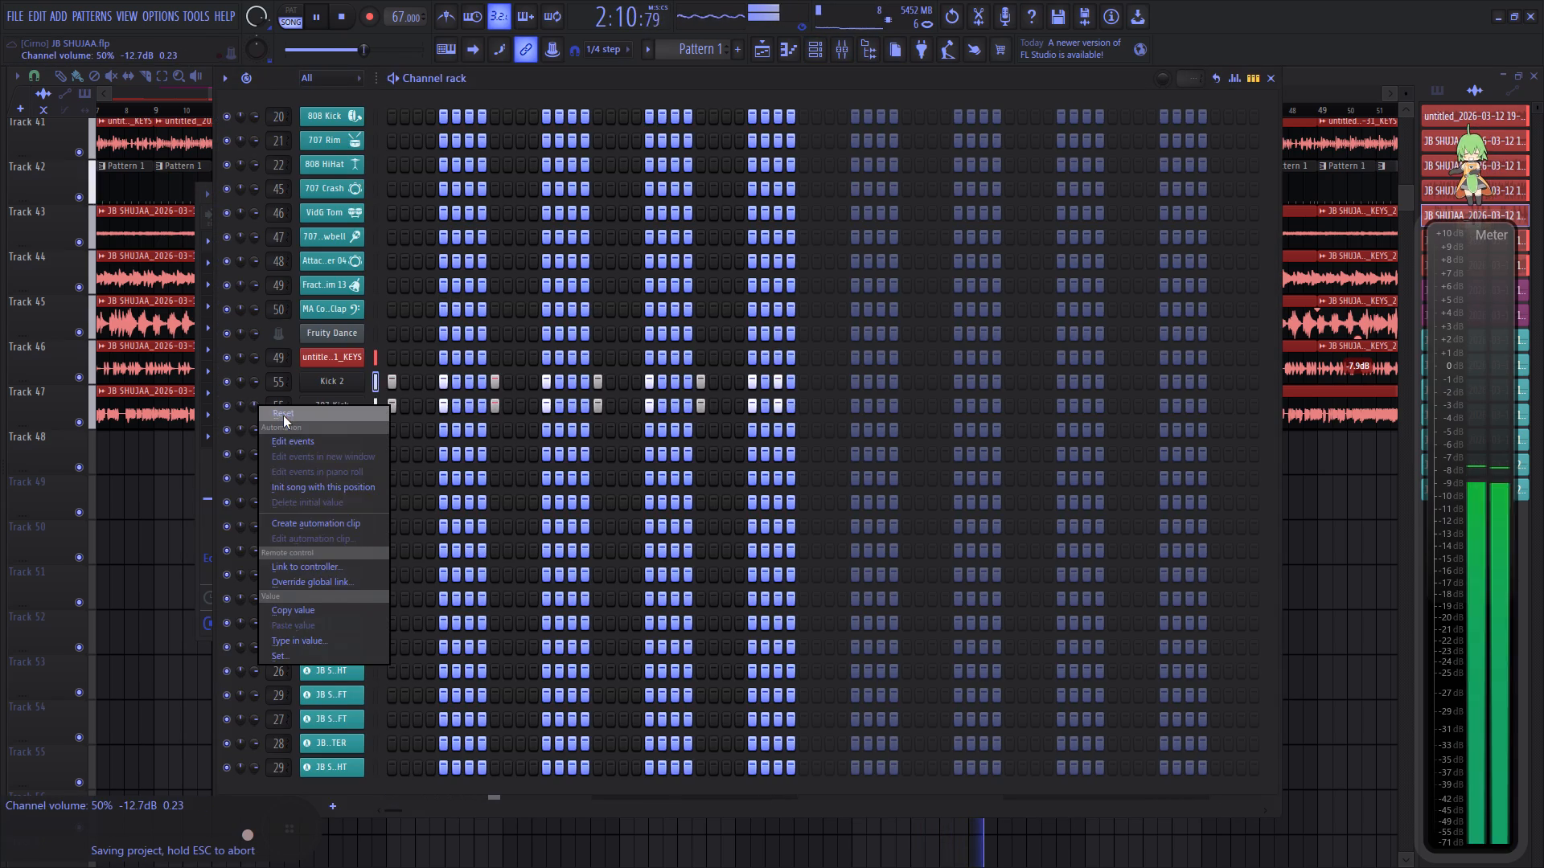
left_click(283, 416)
scroll(253, 385, "down", 7)
scroll(253, 385, "up", 1)
scroll(253, 385, "down", 7)
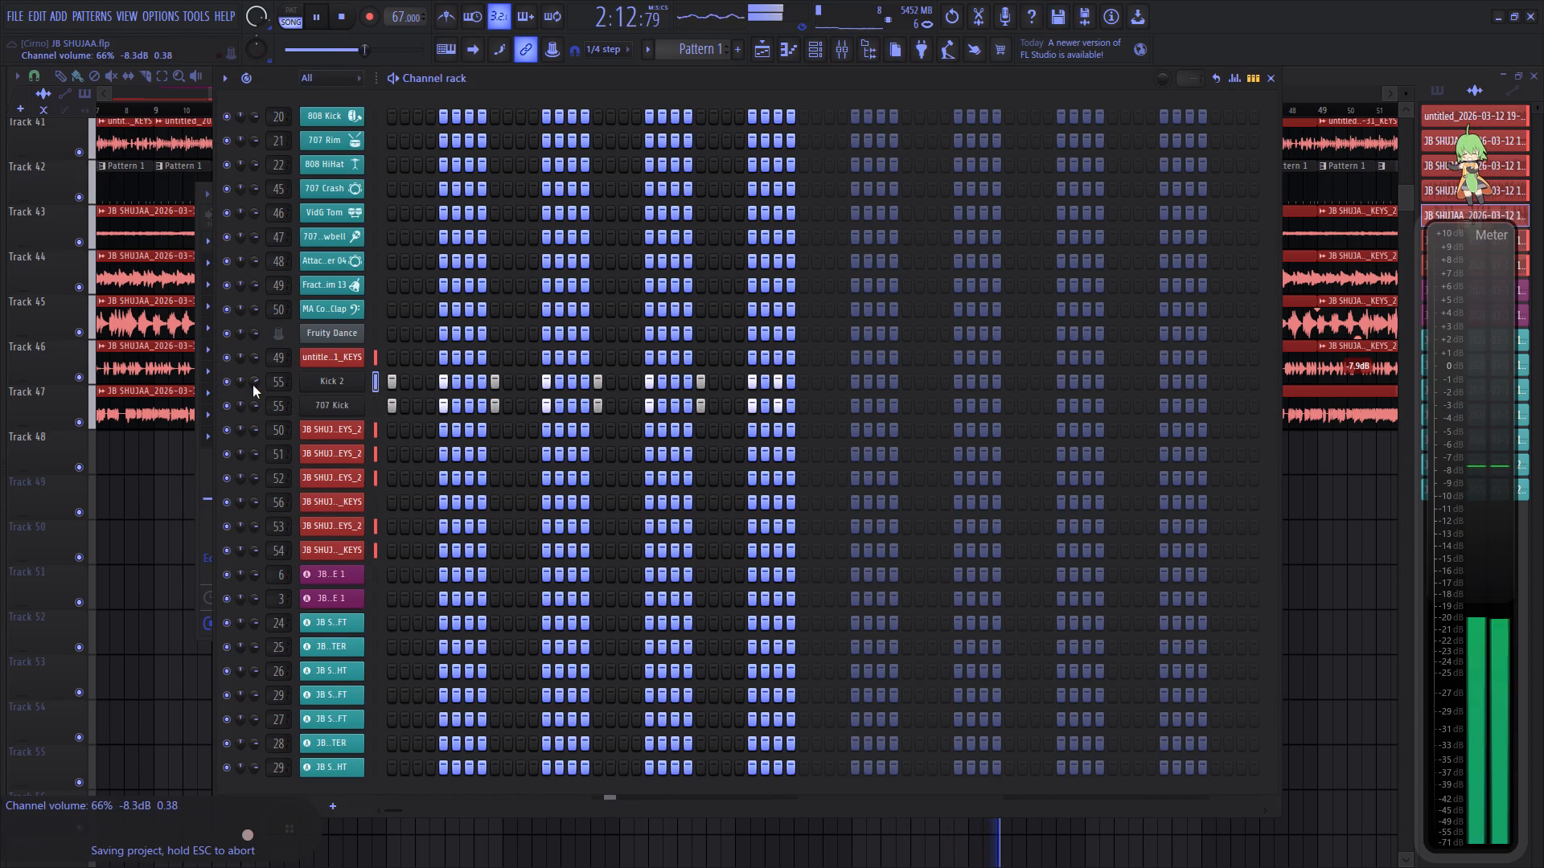
Reset the Kick 2 channel's volume, readjust the kick channel levels by ear, and close the channel rack.
scroll(253, 385, "down", 4)
right_click(255, 383)
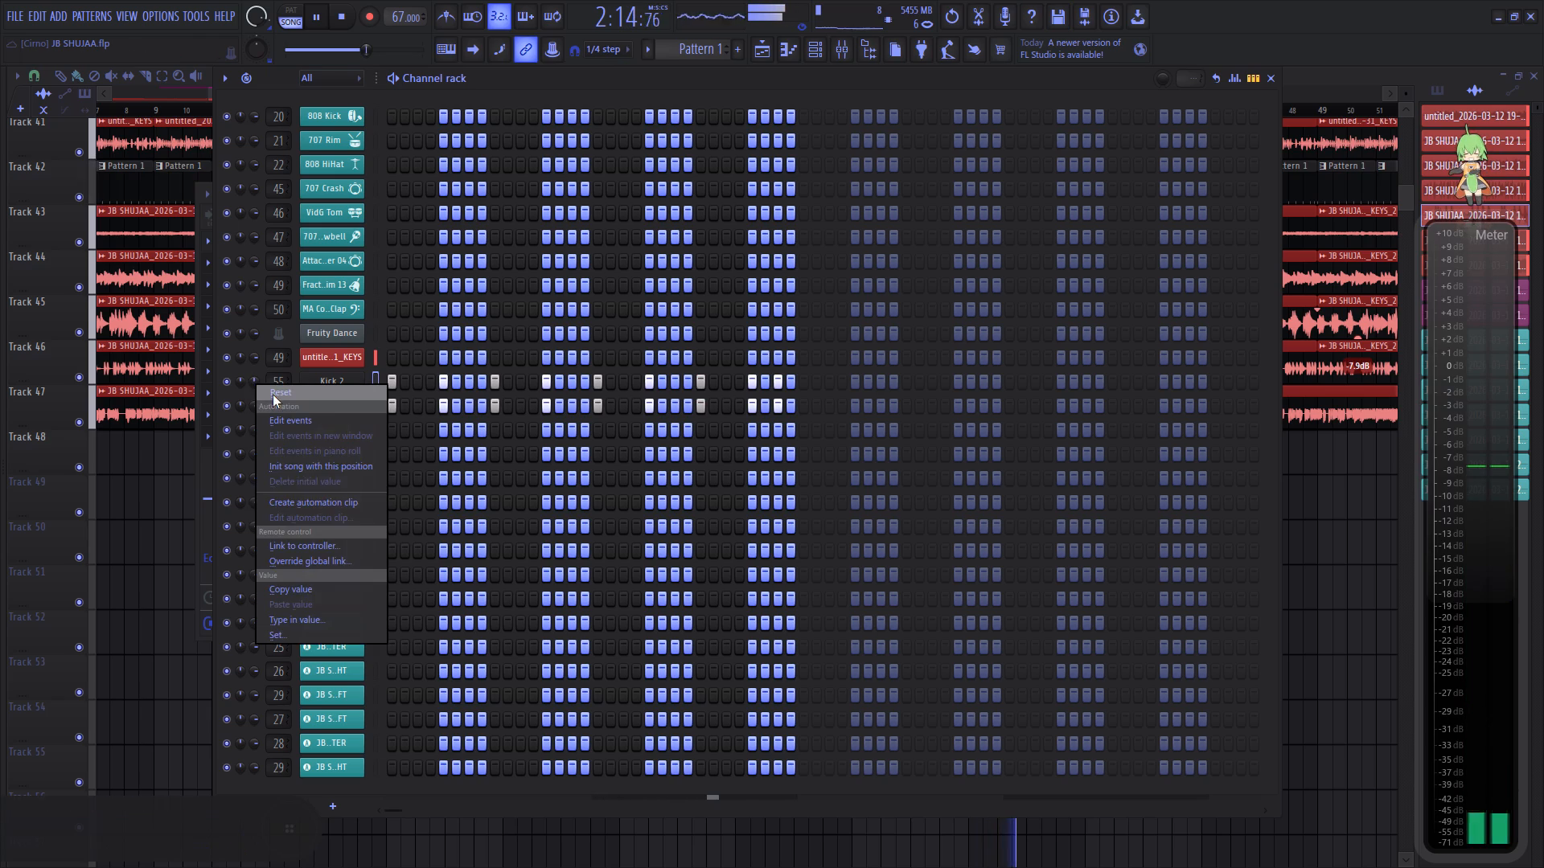
left_click(274, 395)
scroll(257, 404, "down", 10)
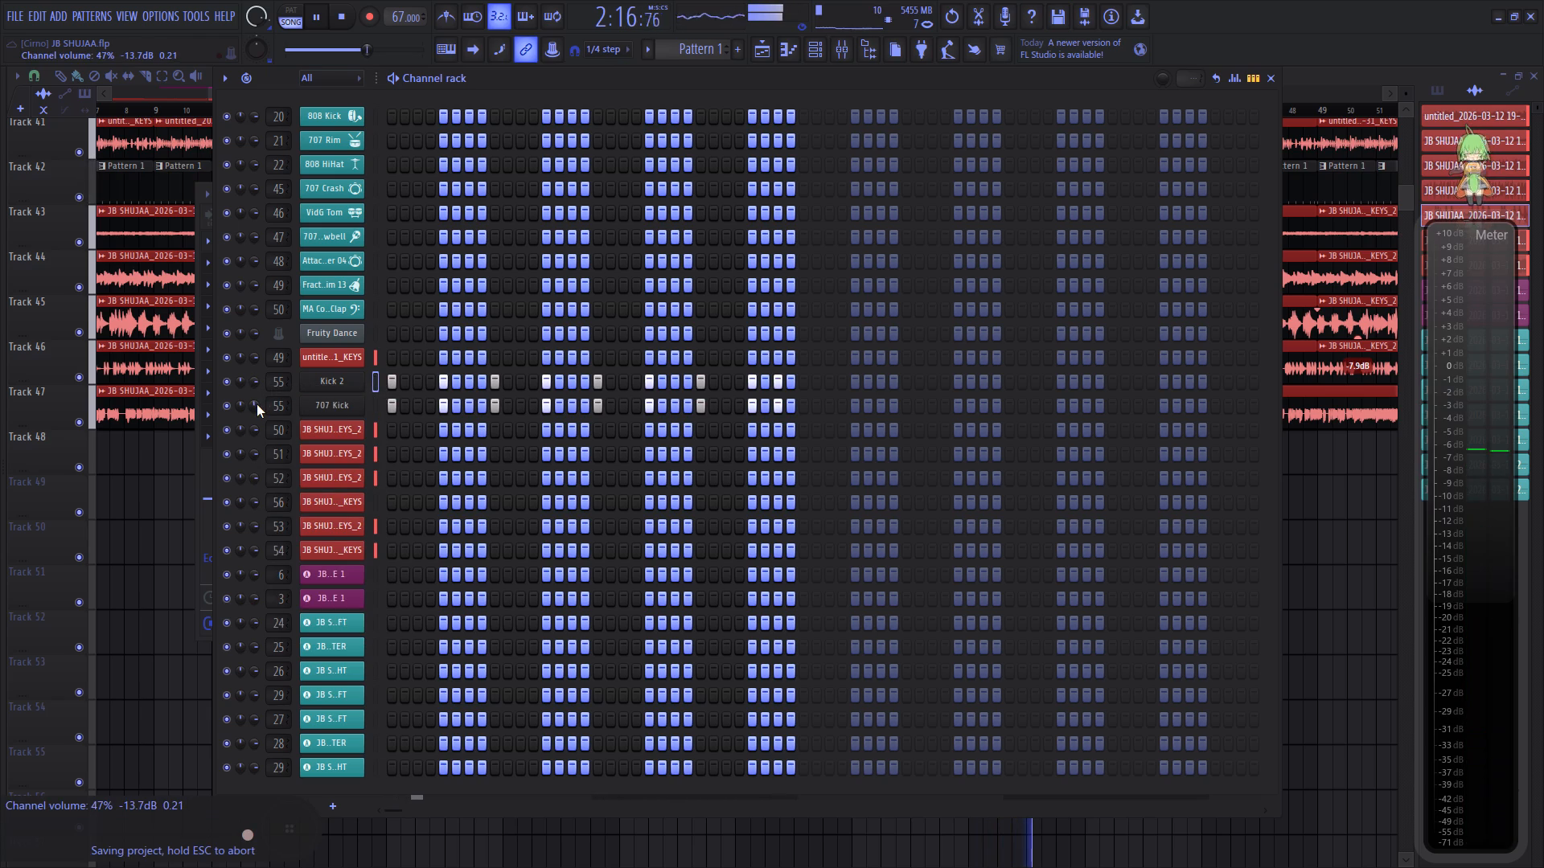
scroll(257, 404, "up", 2)
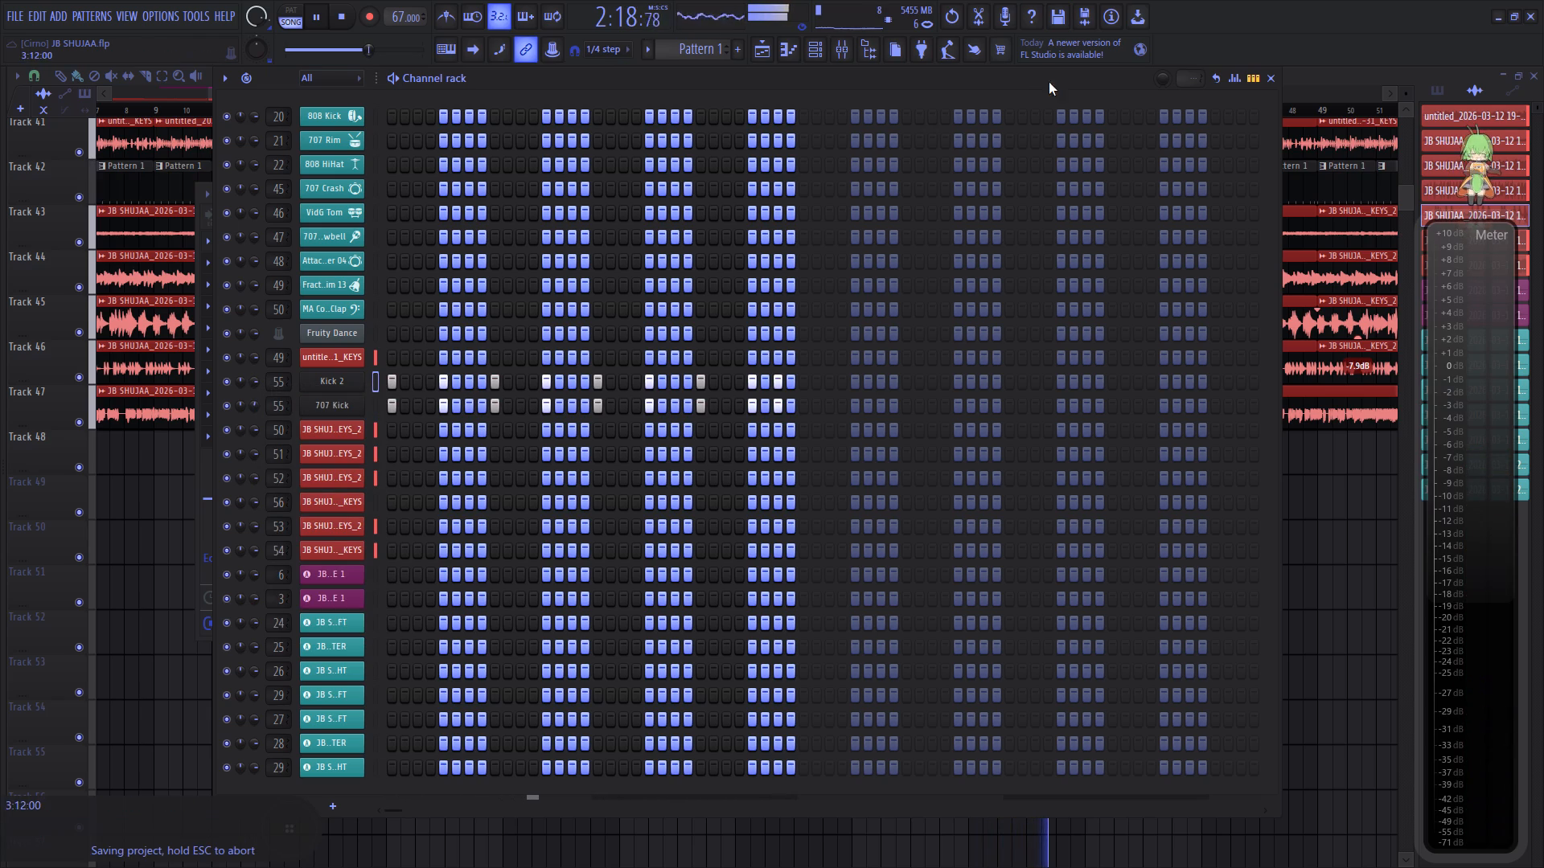
left_click(1274, 79)
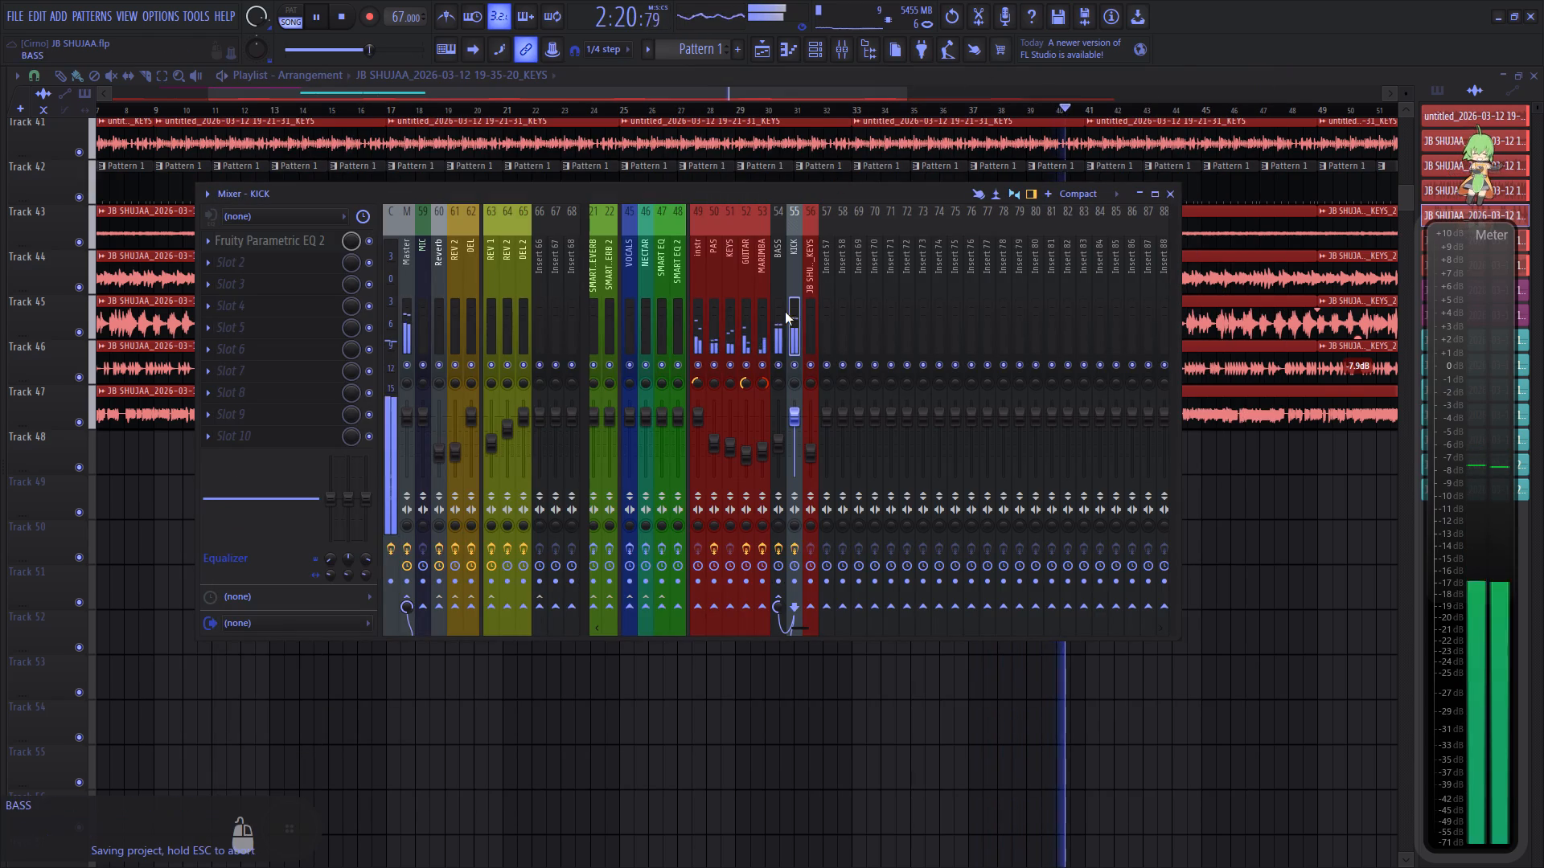
Inspect the Fruity Parametric EQ 2 curve on the KICK mixer track, and close the EQ and the mixer.
left_click(289, 248)
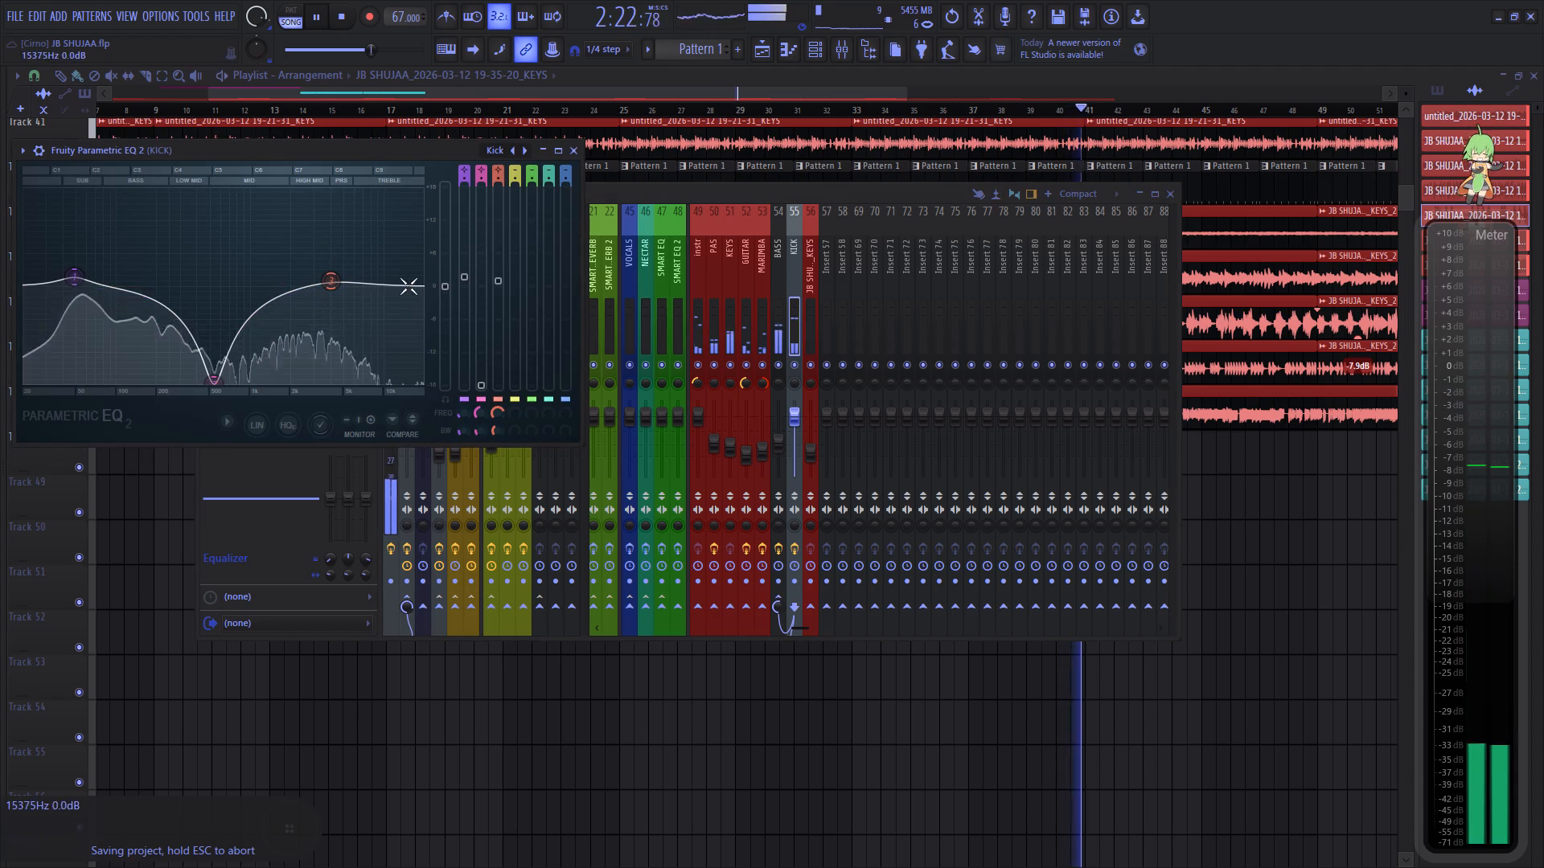
left_click(571, 145)
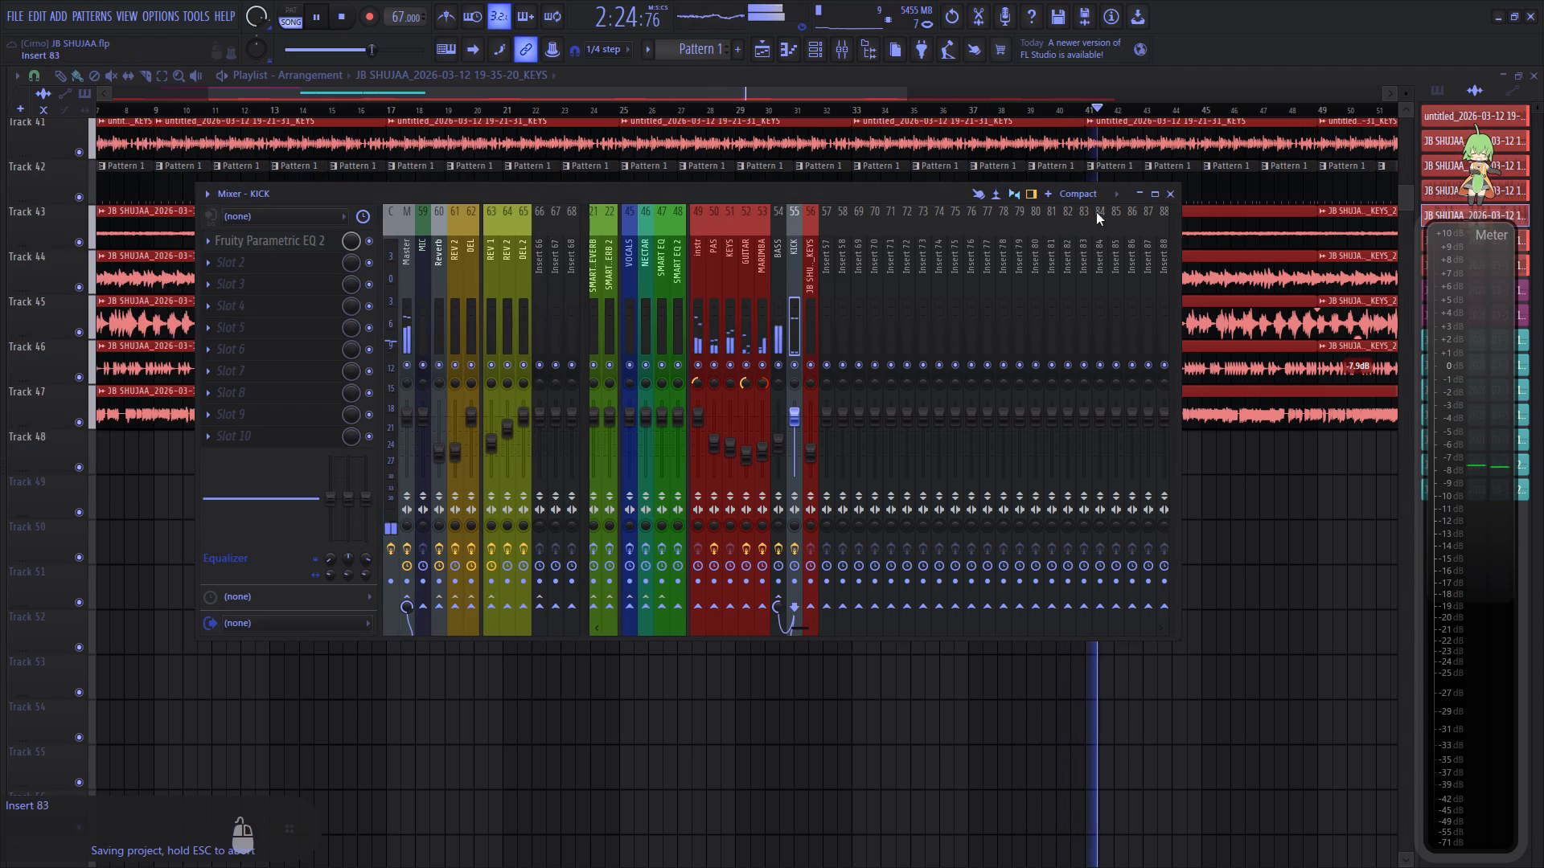
left_click(1172, 190)
Listen to the song past bar 49 while following the instrument clips in the playlist, and stop playback.
left_click_drag(793, 89, 860, 90)
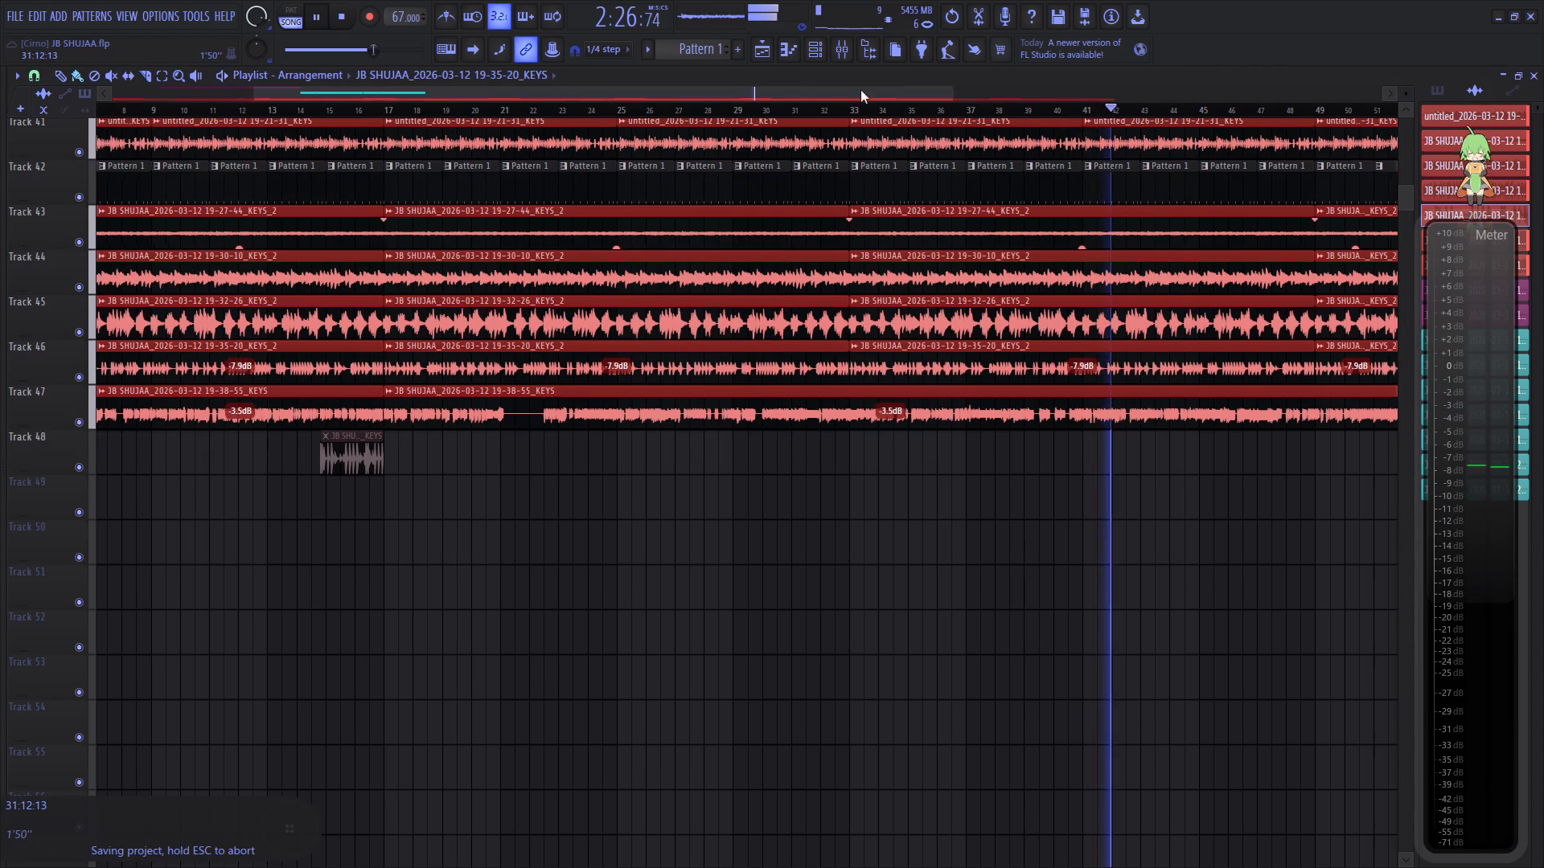
left_click_drag(860, 90, 882, 88)
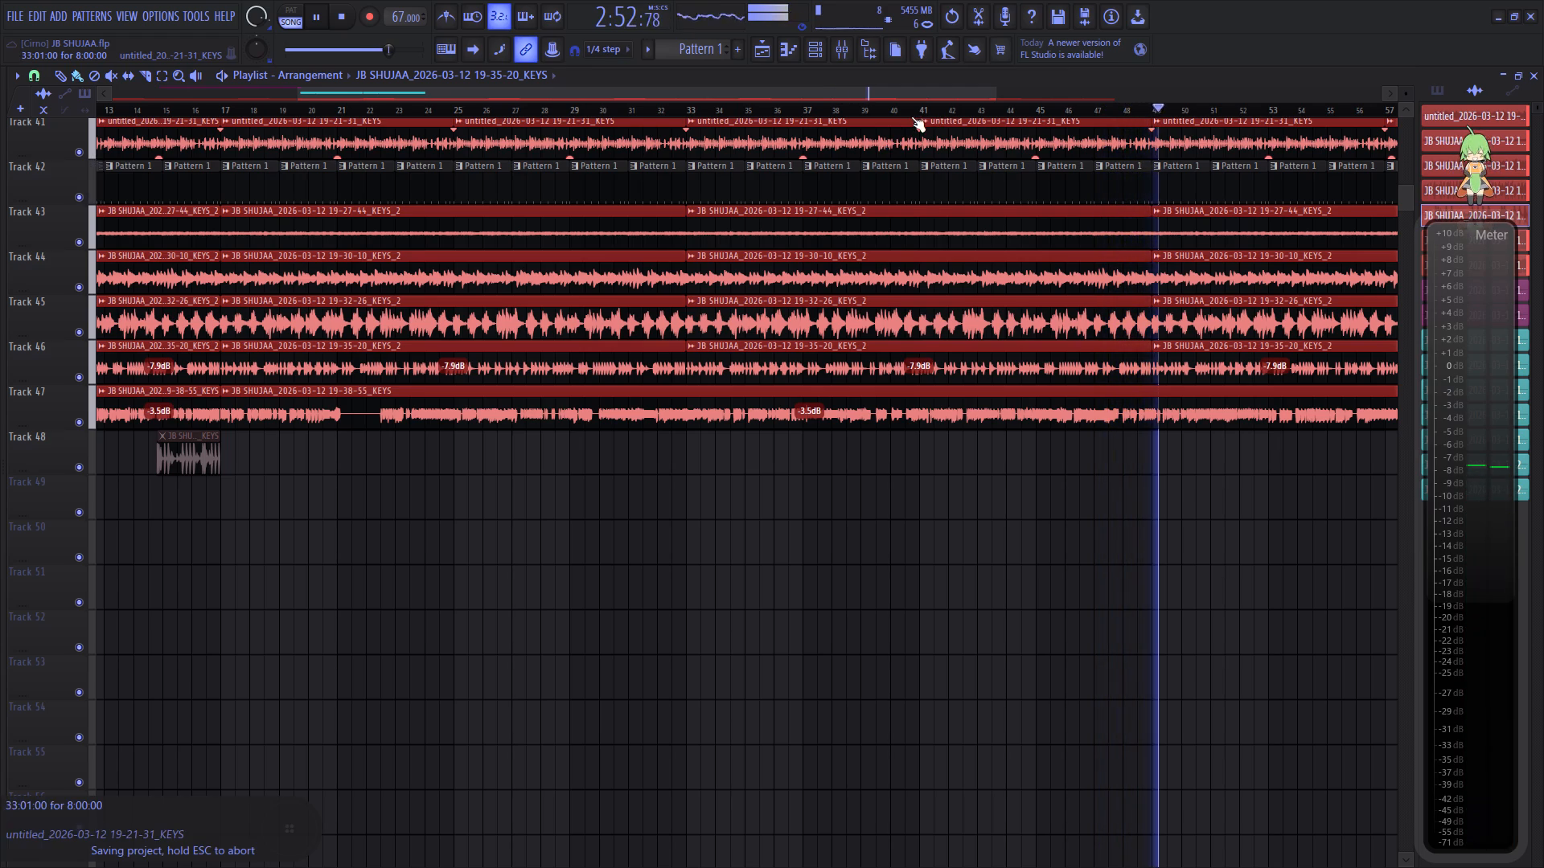
scroll(913, 104, "down", 10)
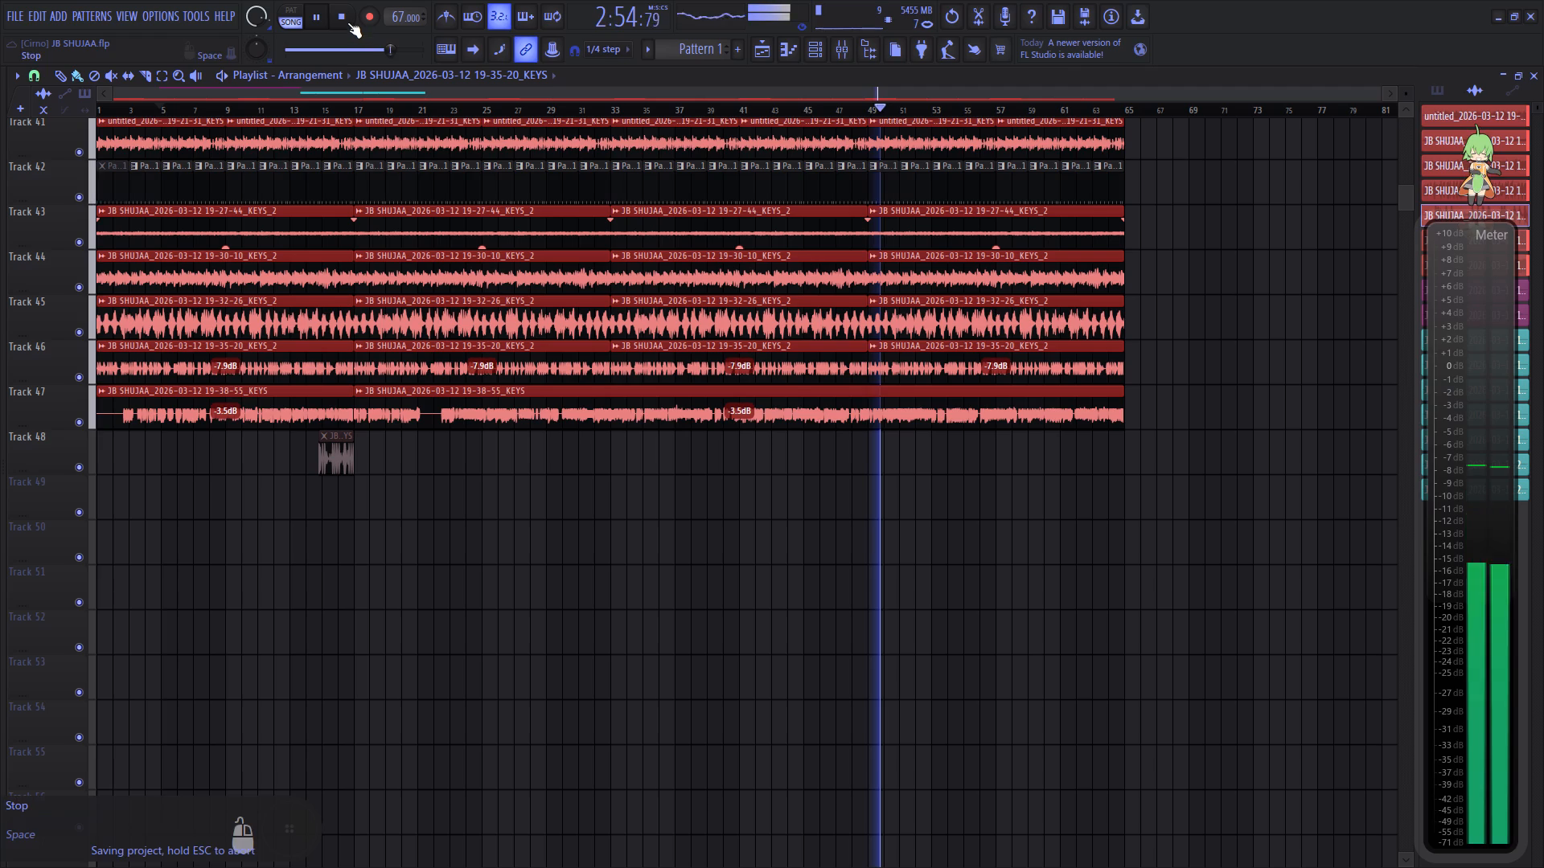
left_click(347, 23)
Save the JB SHUJAA project and close FL Studio.
left_click(9, 16)
left_click(47, 84)
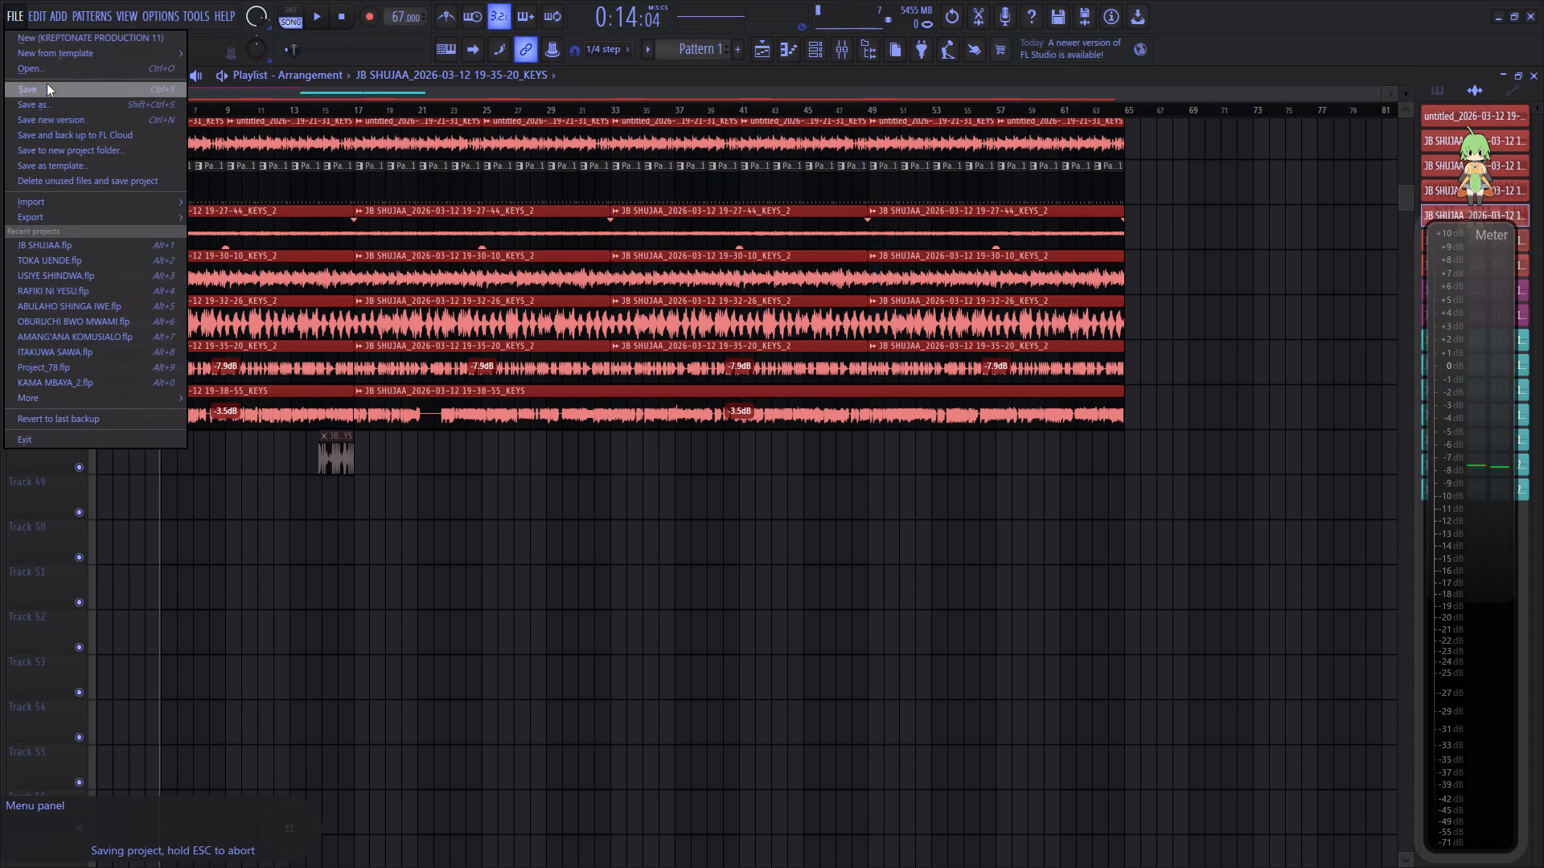
left_click(1531, 23)
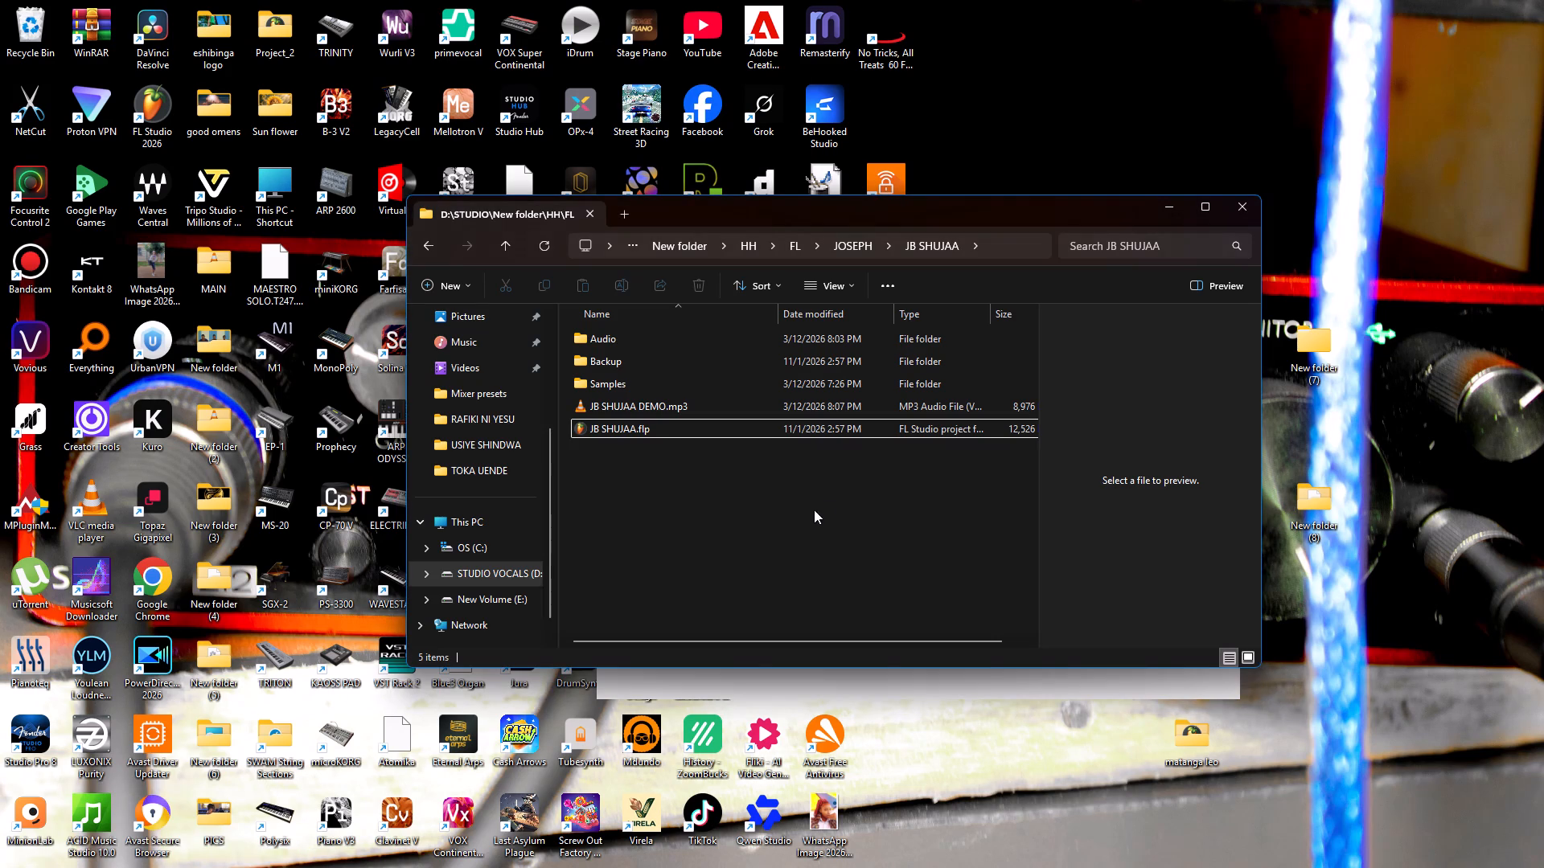
In File Explorer, go back to the FL folder, open the JOSE folder and play the SIKU ZA MWISHO audio file.
left_click(430, 244)
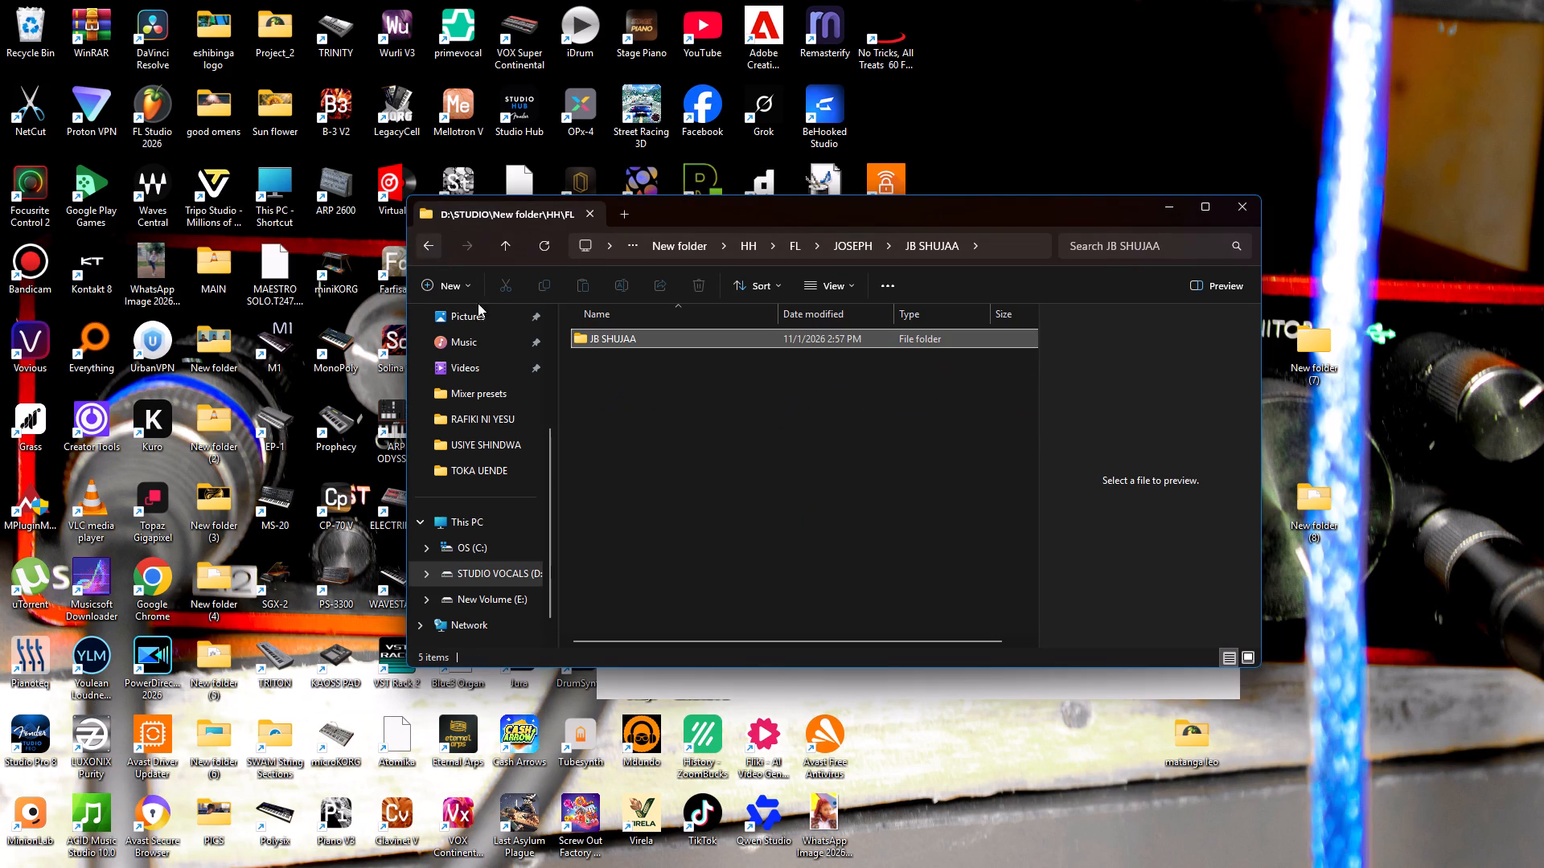
left_click(421, 243)
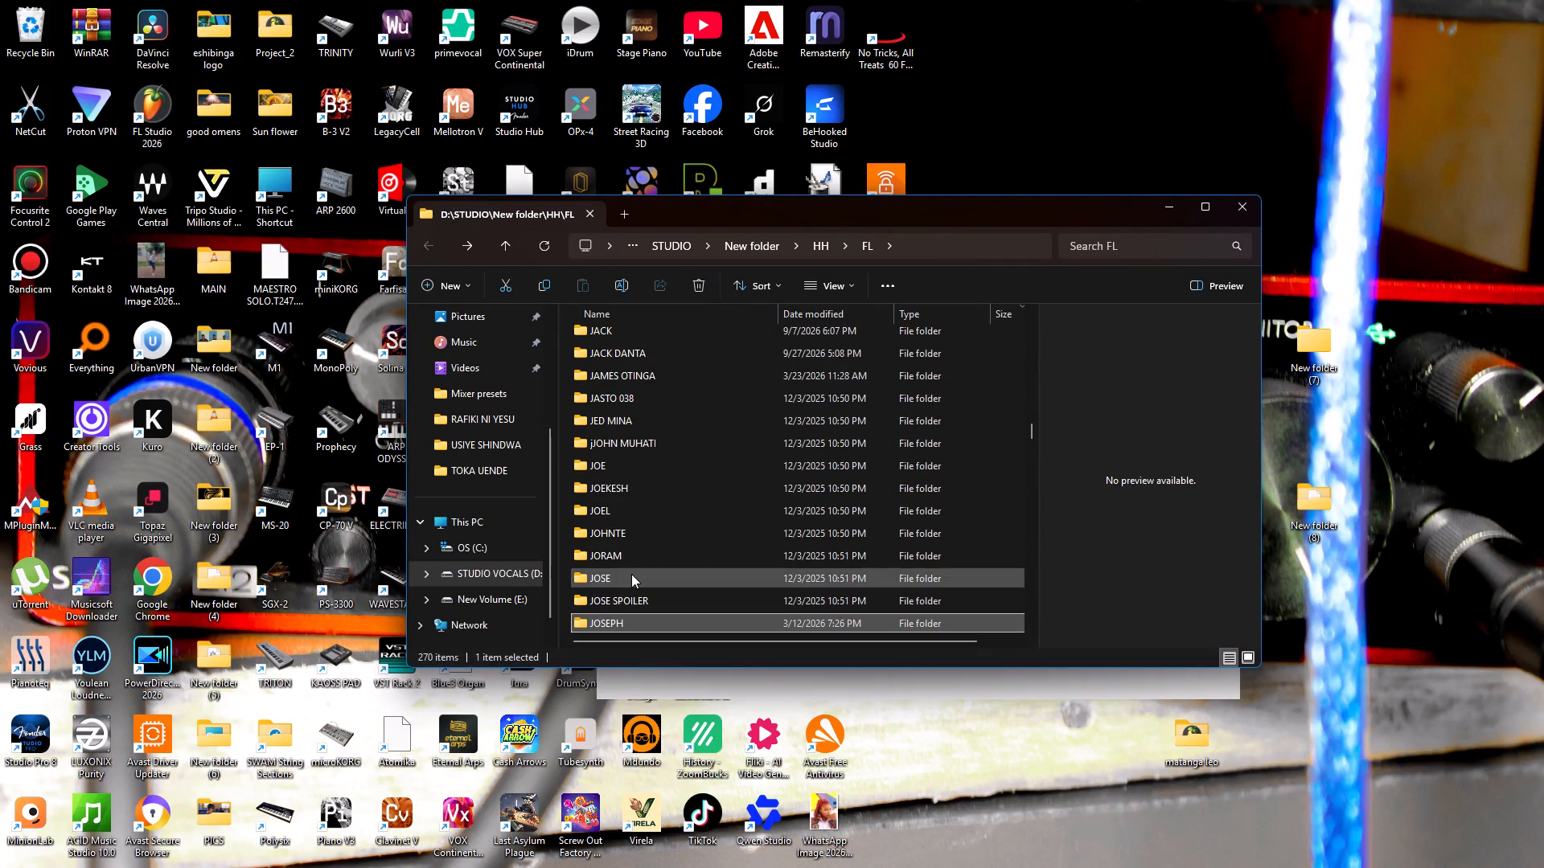
double_click(631, 574)
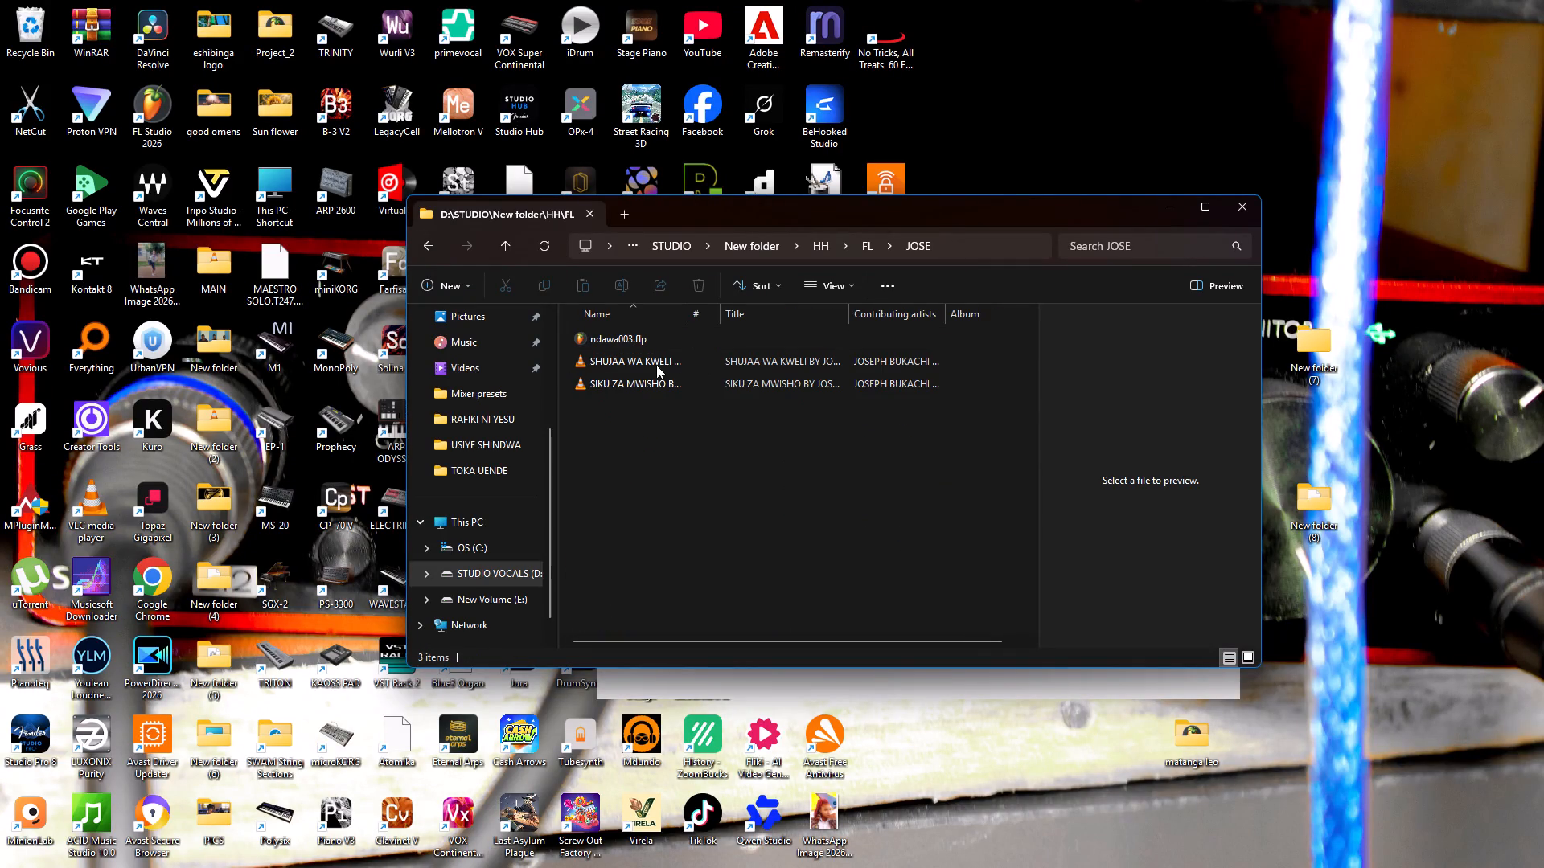
left_click(663, 364)
triple_click(673, 380)
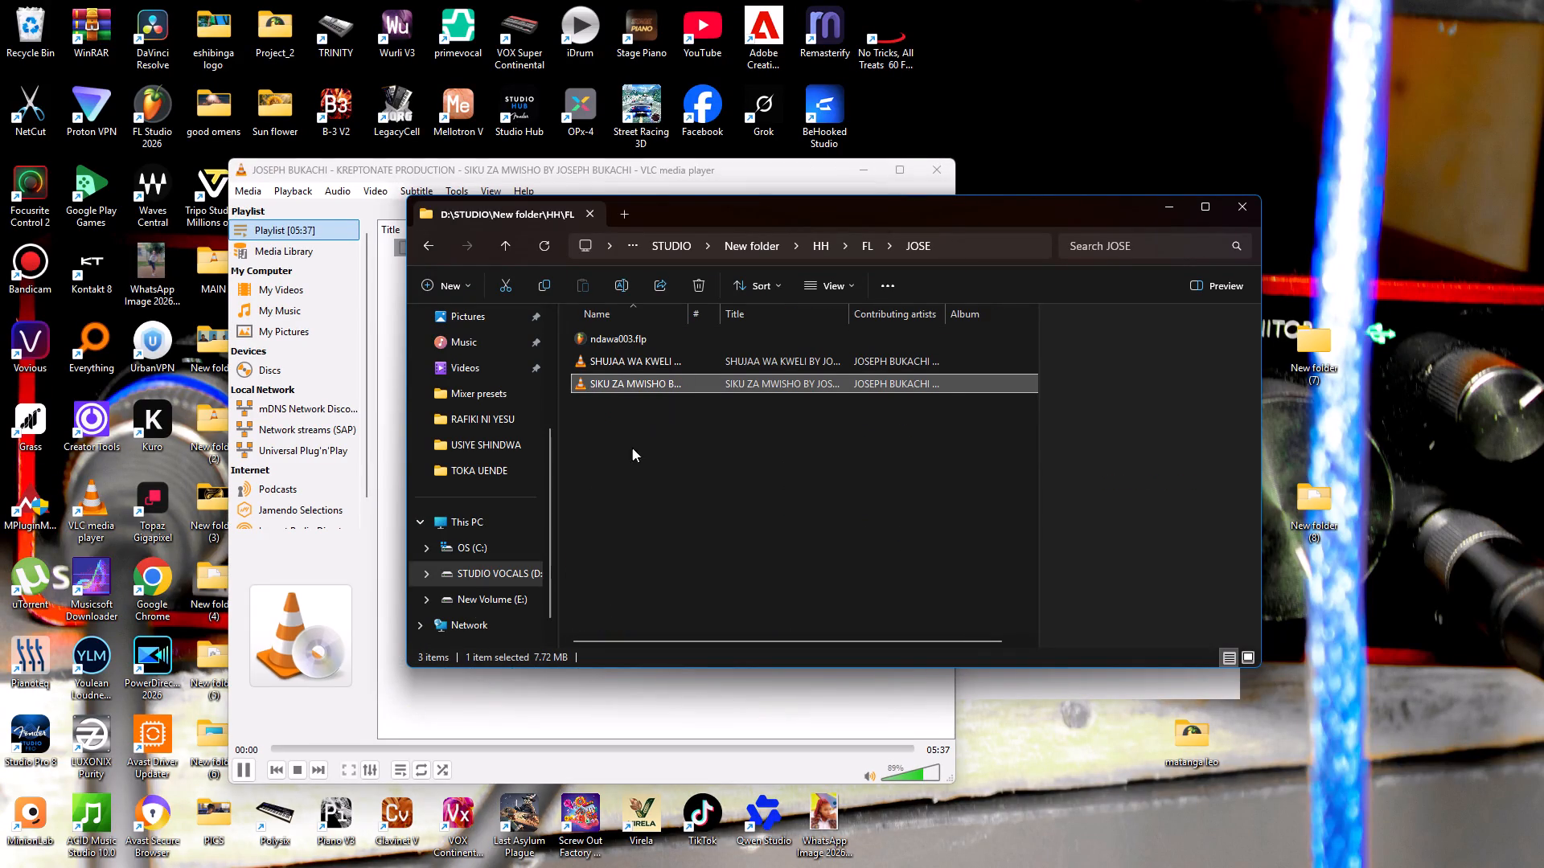
Lower the VLC playback volume to about 65% and move the JOSE folder window aside to uncover the player.
scroll(802, 764, "down", 5)
left_click_drag(976, 215, 593, 205)
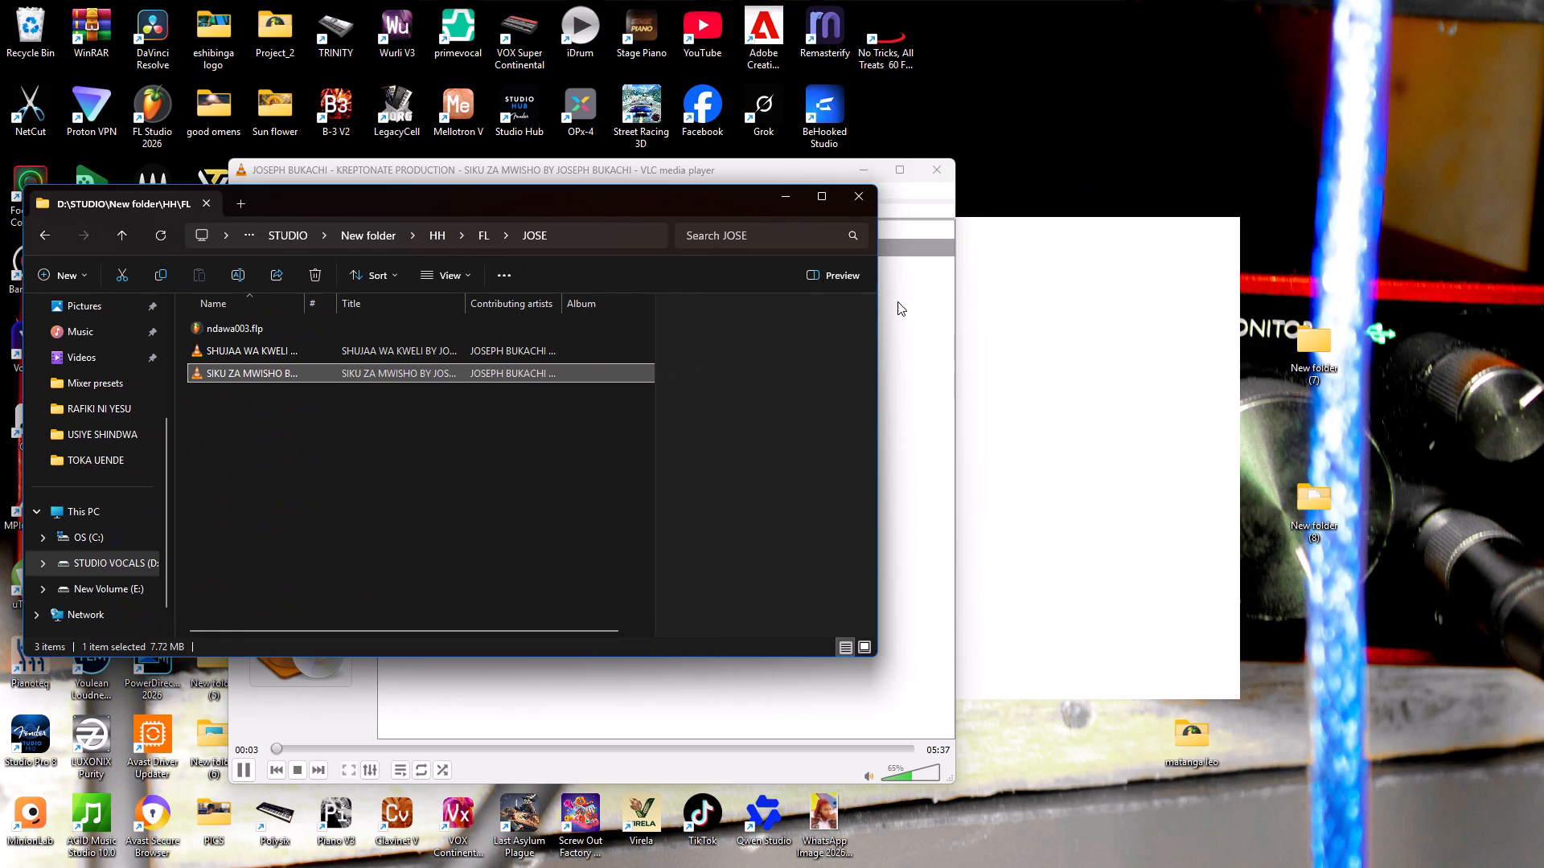